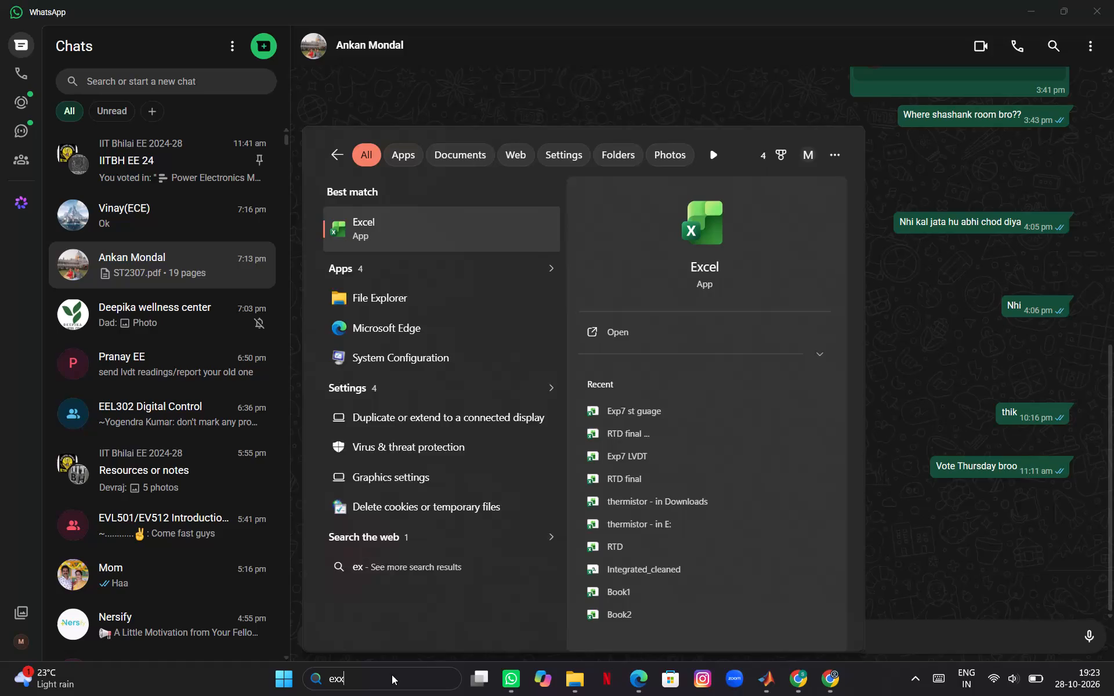
Open Excel and create a new blank workbook.
left_click(431, 213)
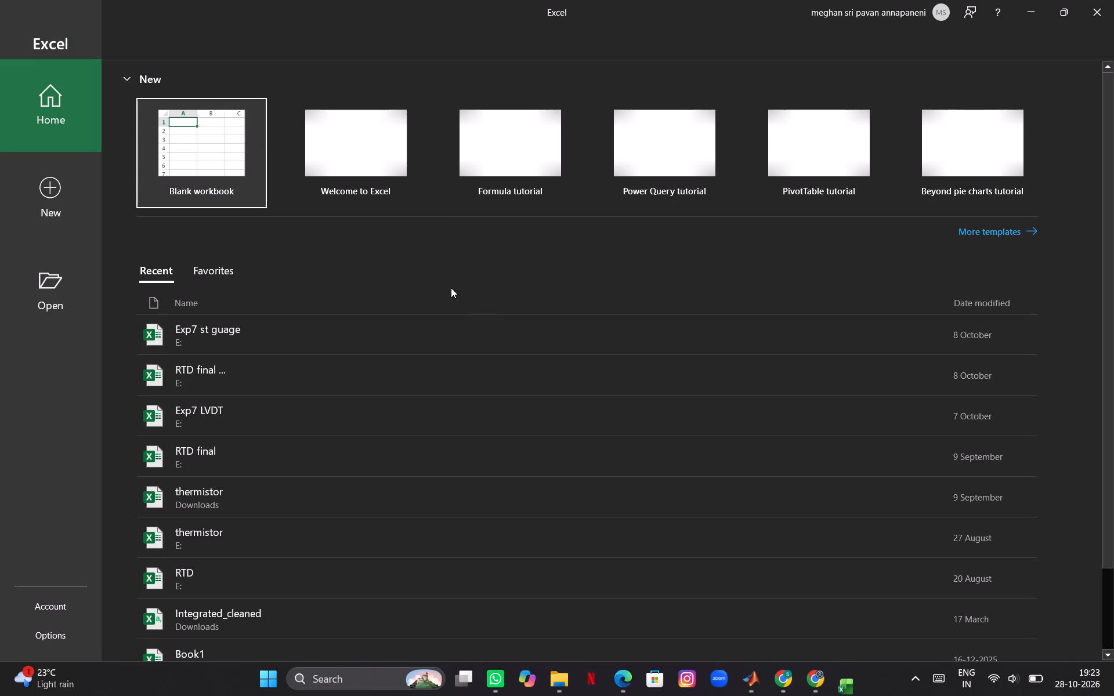
left_click(219, 131)
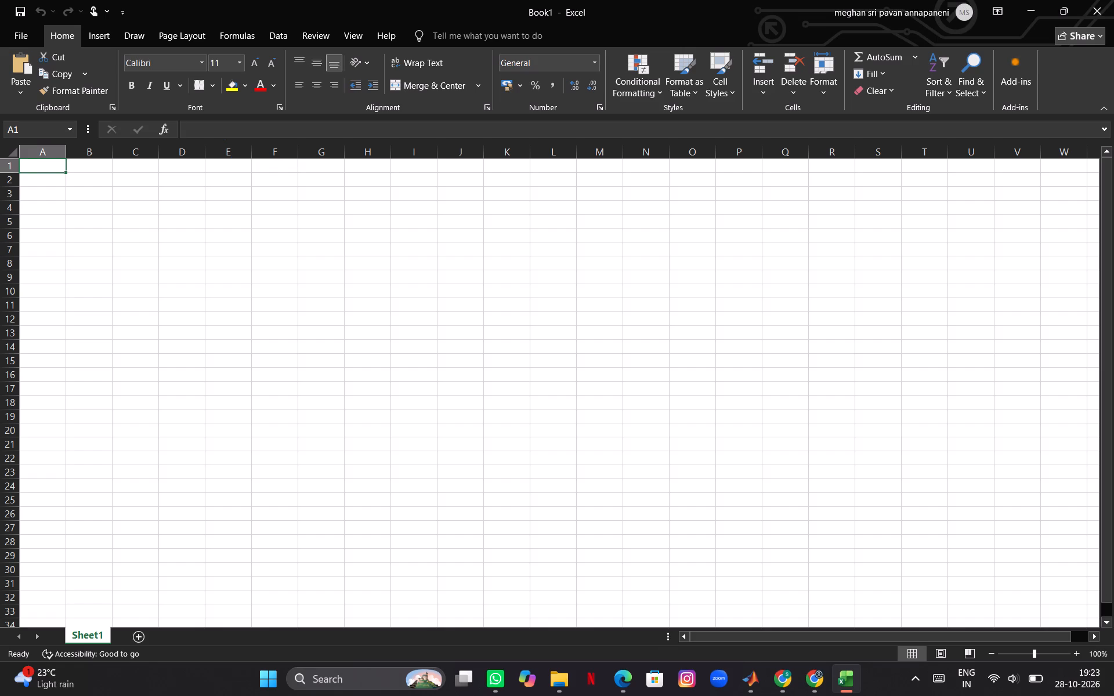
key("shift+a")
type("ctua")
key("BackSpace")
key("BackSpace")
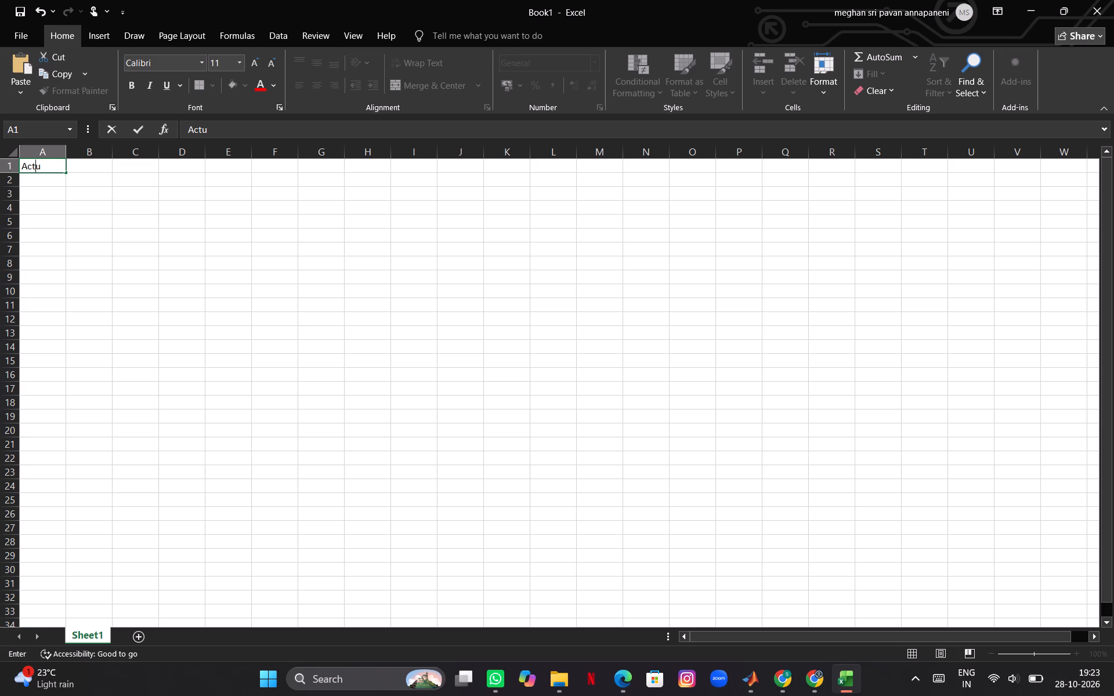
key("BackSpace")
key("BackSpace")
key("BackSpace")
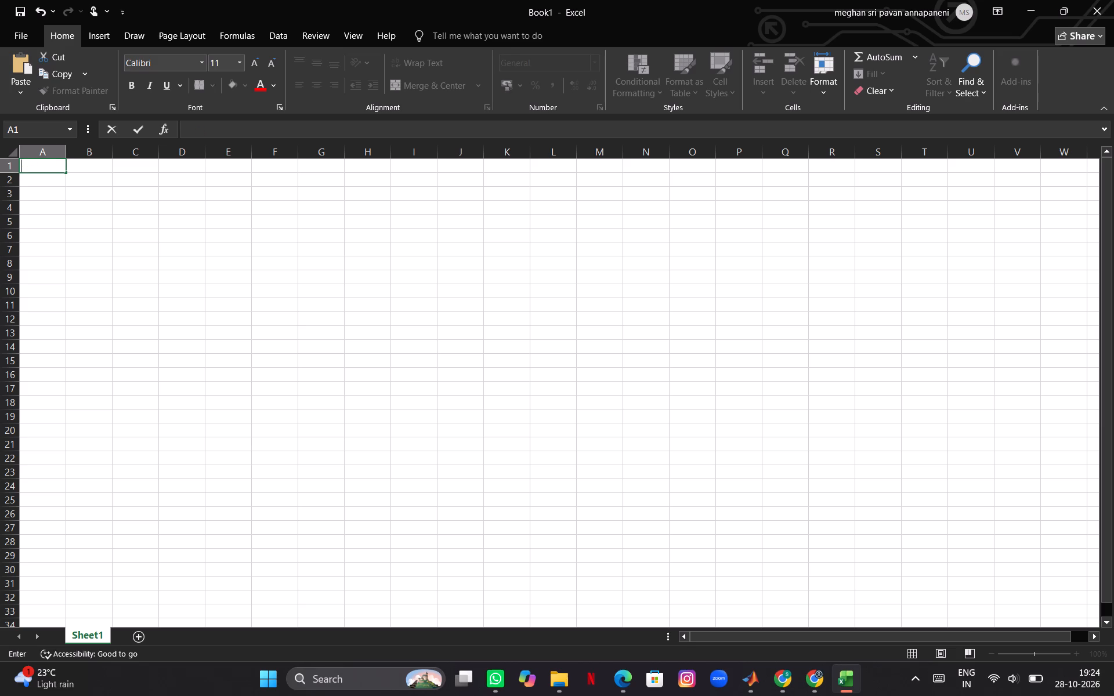
Enter the column header "Actual Wt(gm)" in cell B2.
left_click(91, 181)
type("Actual")
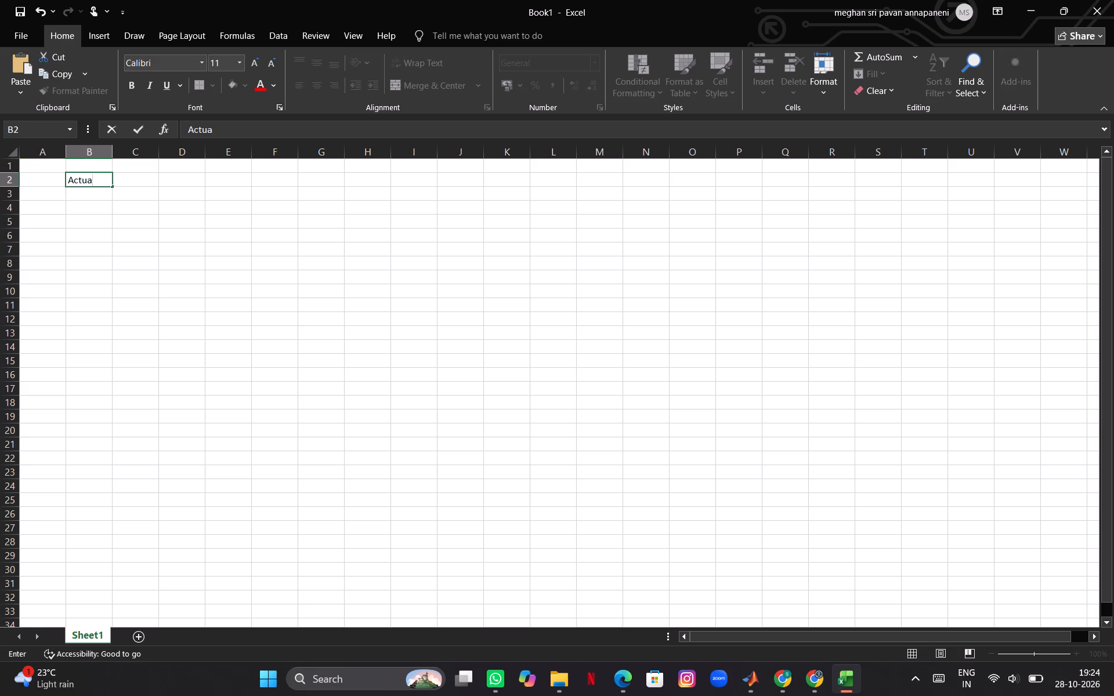
key("space")
type("Wt")
type("()")
key("Left")
key("Right")
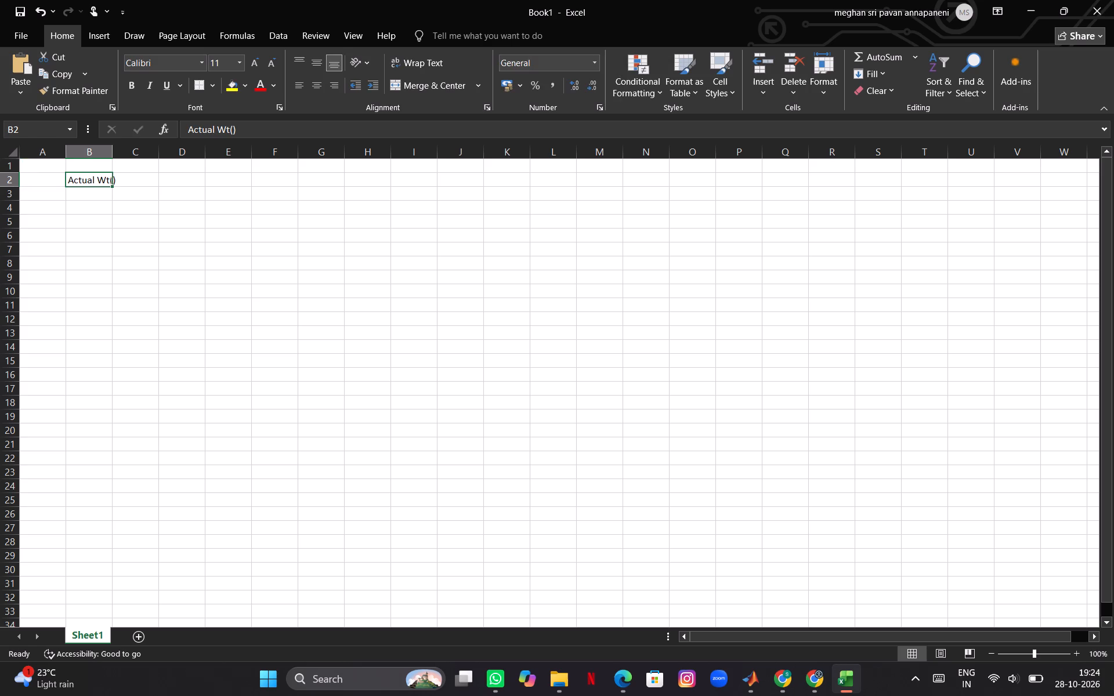
left_click(101, 181)
left_click(100, 181)
double_click(99, 180)
key("Right")
key("Right")
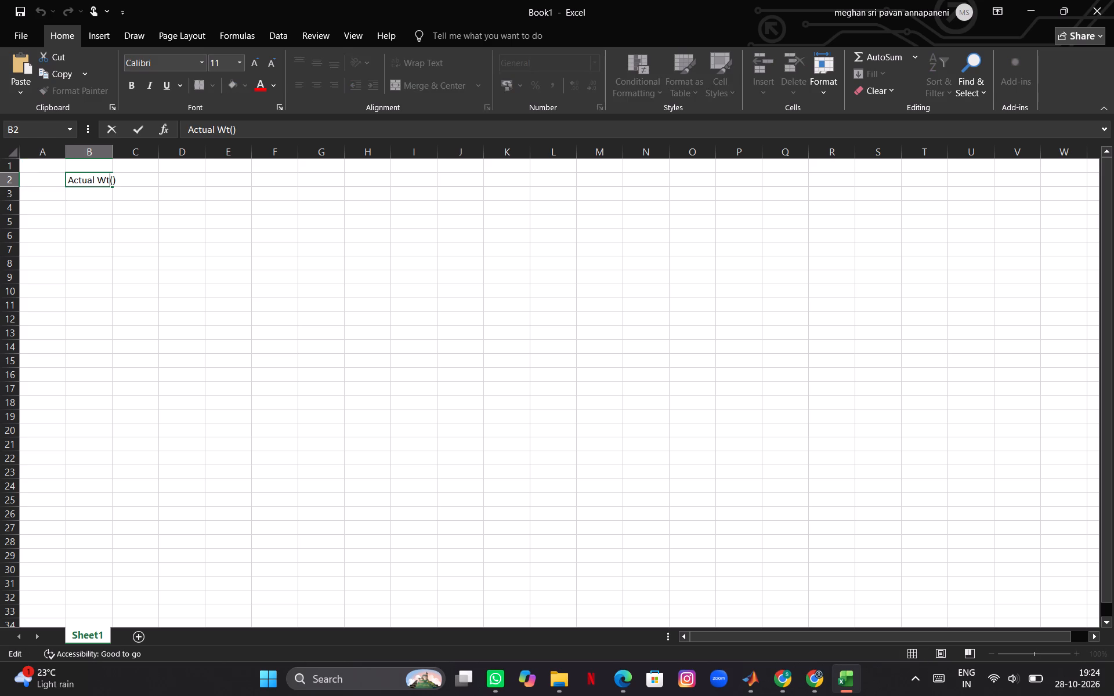
key("Right")
type("gm")
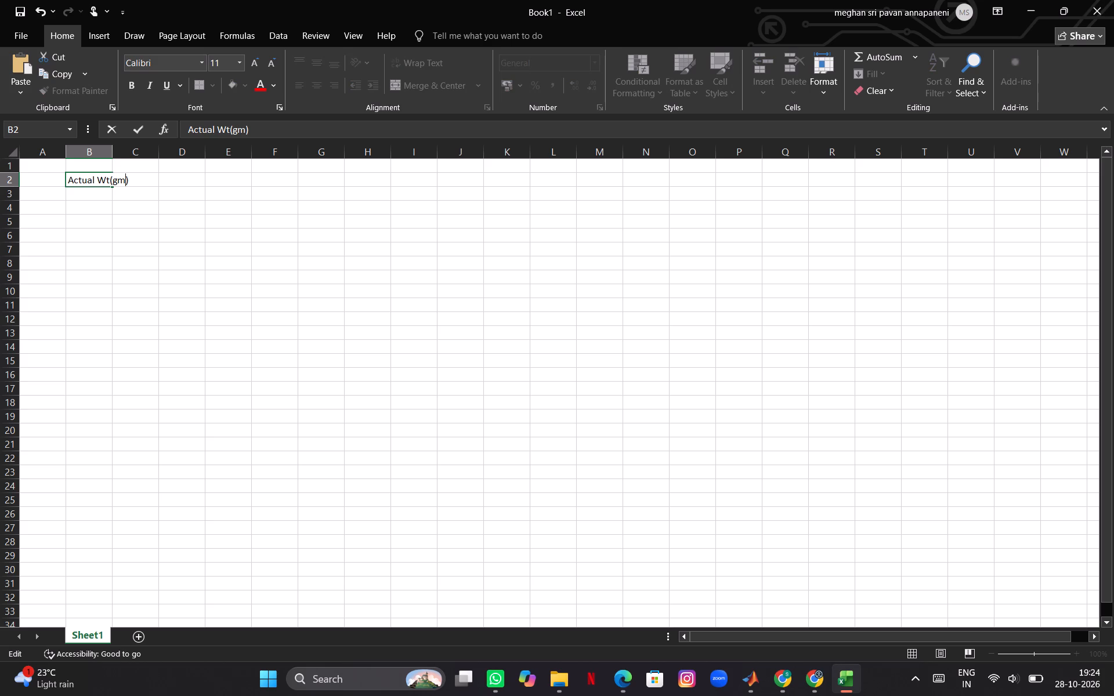
left_click(142, 179)
left_click(150, 183)
left_click(84, 194)
Enter the column header "Observed Wt(gm)" in cell C2, beside the actual weight header.
left_click(146, 184)
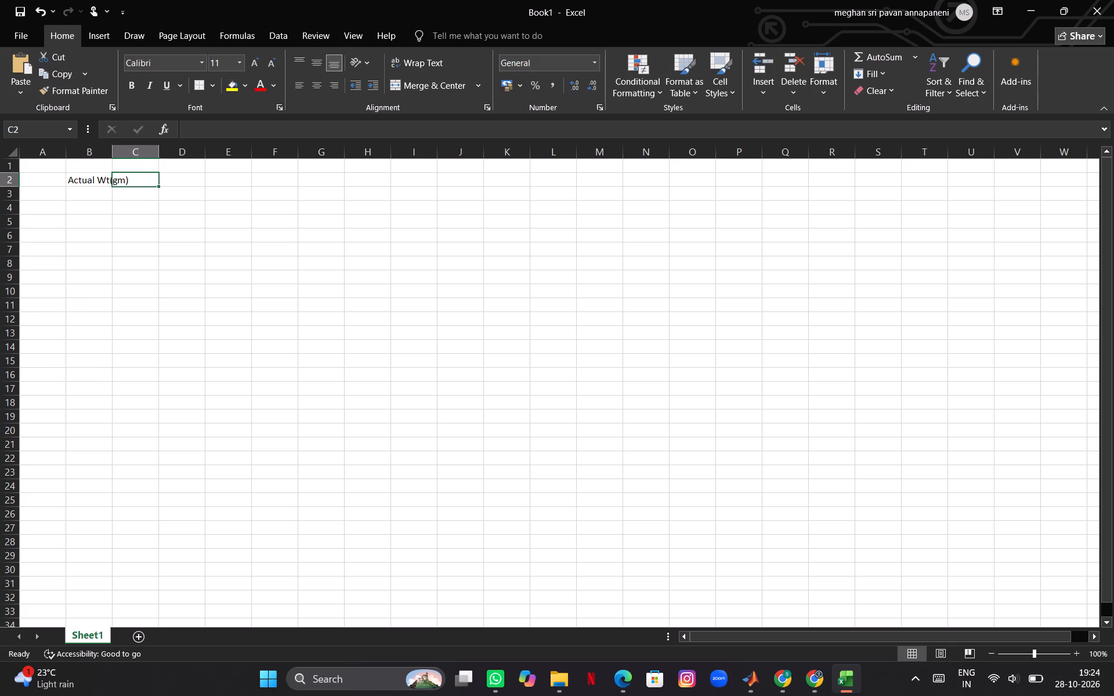
key("shift+o")
type("bserved")
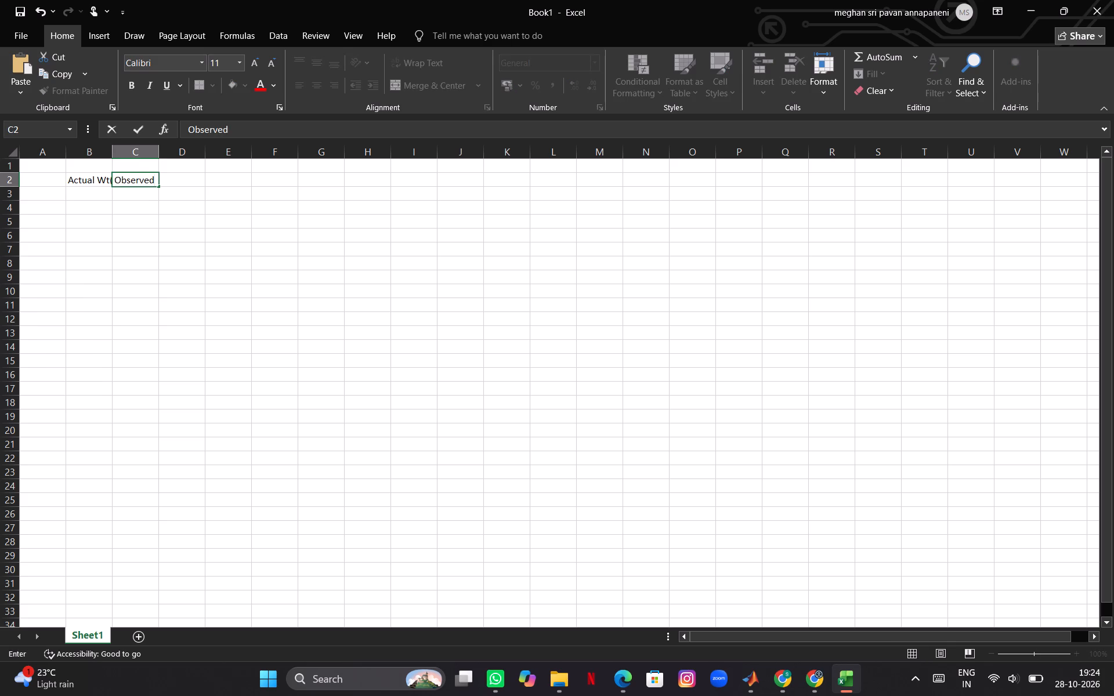
key("space")
type("WT")
key("BackSpace")
key("t")
type("()")
key("Left")
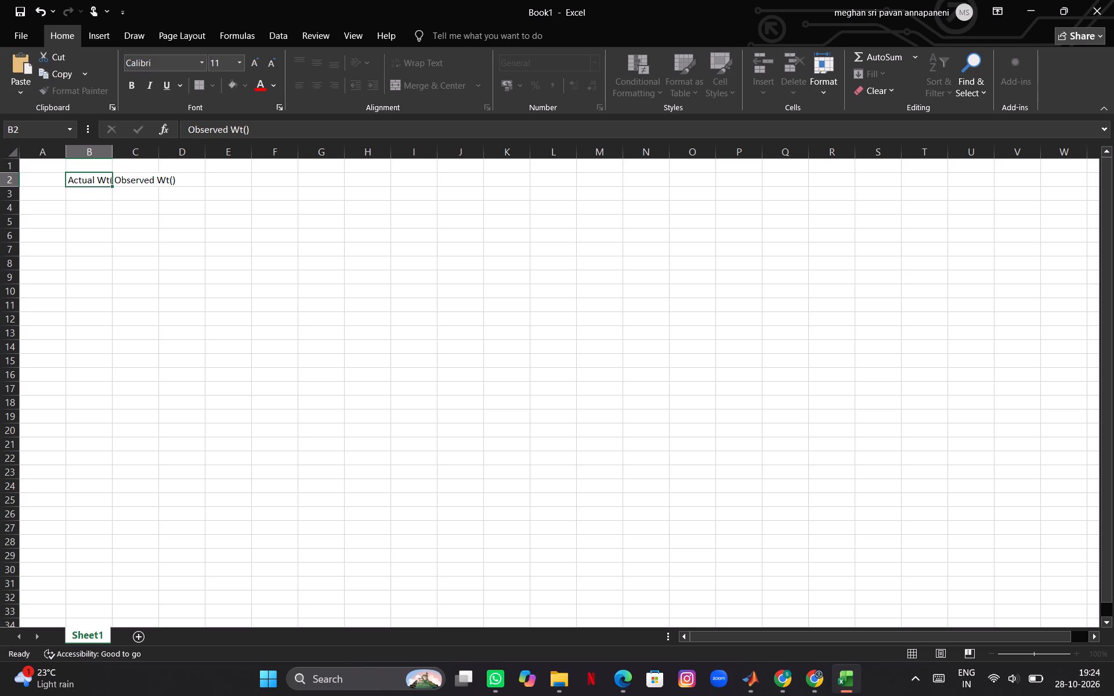
left_click(145, 176)
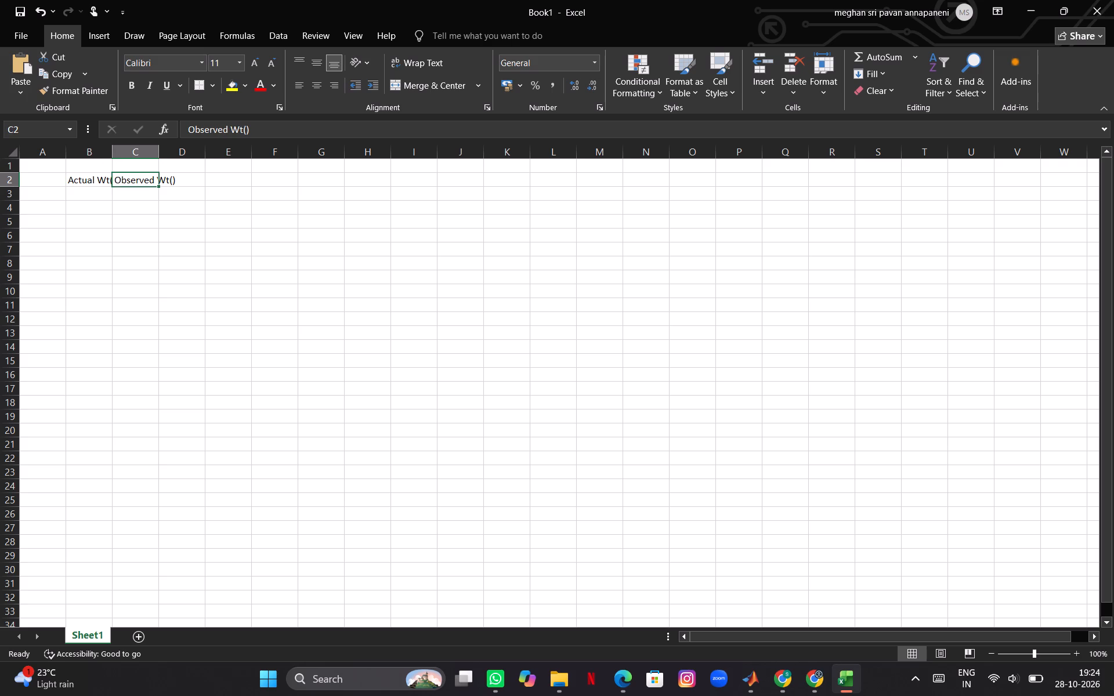
left_click(147, 180)
left_click(166, 180)
left_click(166, 180)
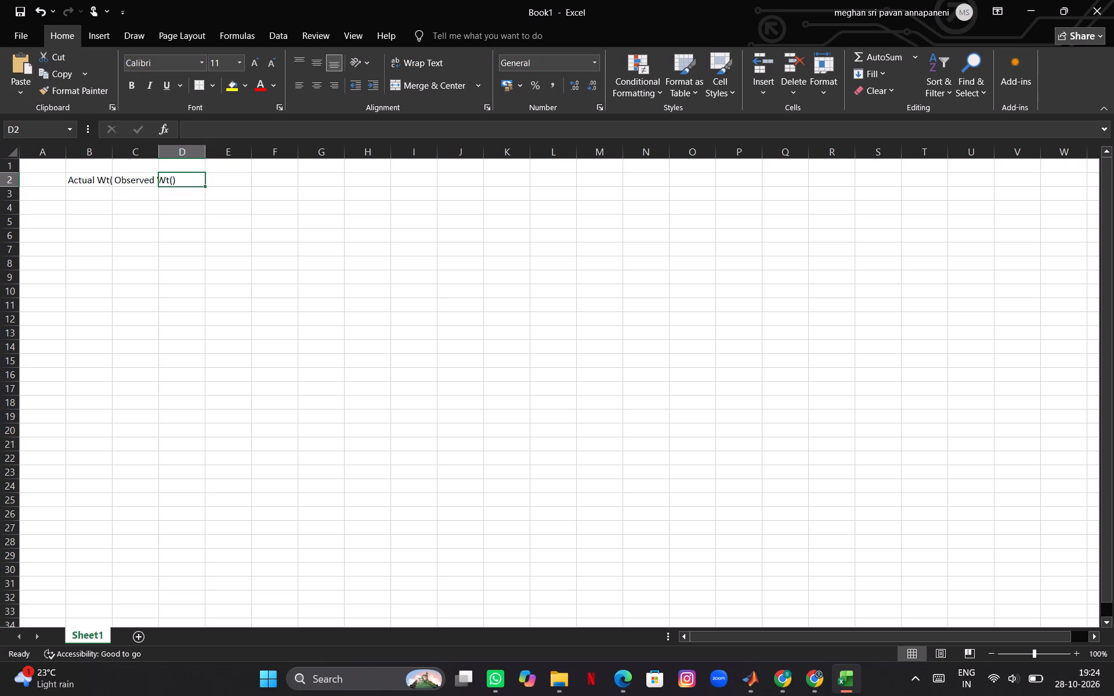
left_click(150, 178)
left_click(150, 178)
key("Right")
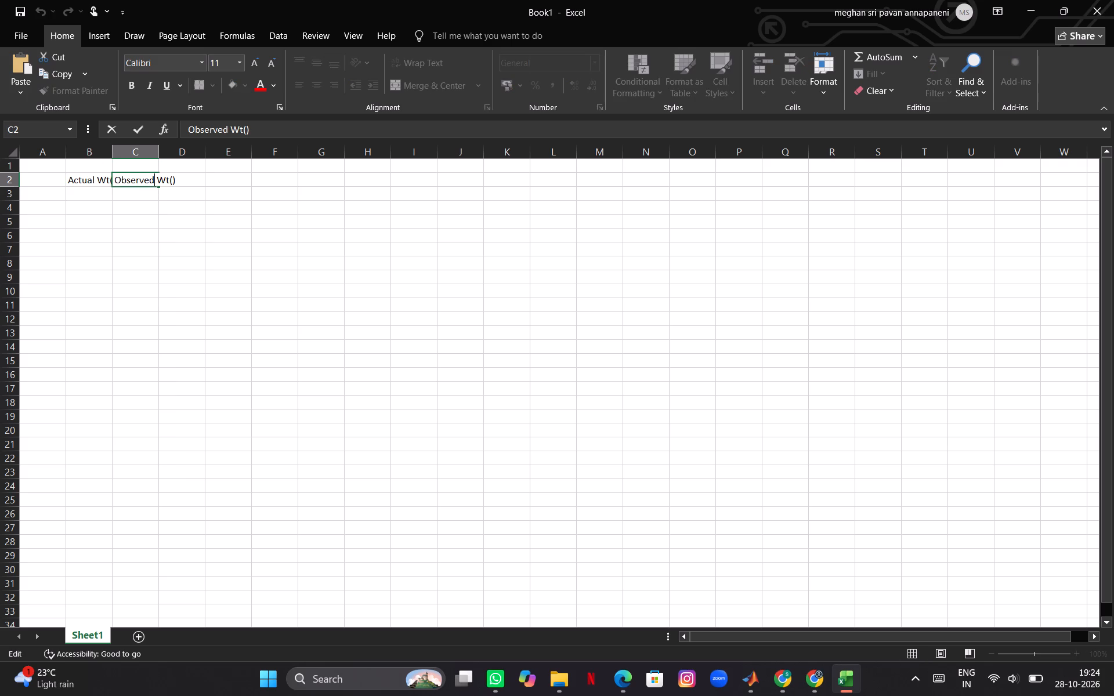
key("Right")
key("Right")
key("Right")
key("Right")
type("gm")
Enter the actual weights 50, 100 and 150 in cells B3 to B5.
left_click(96, 193)
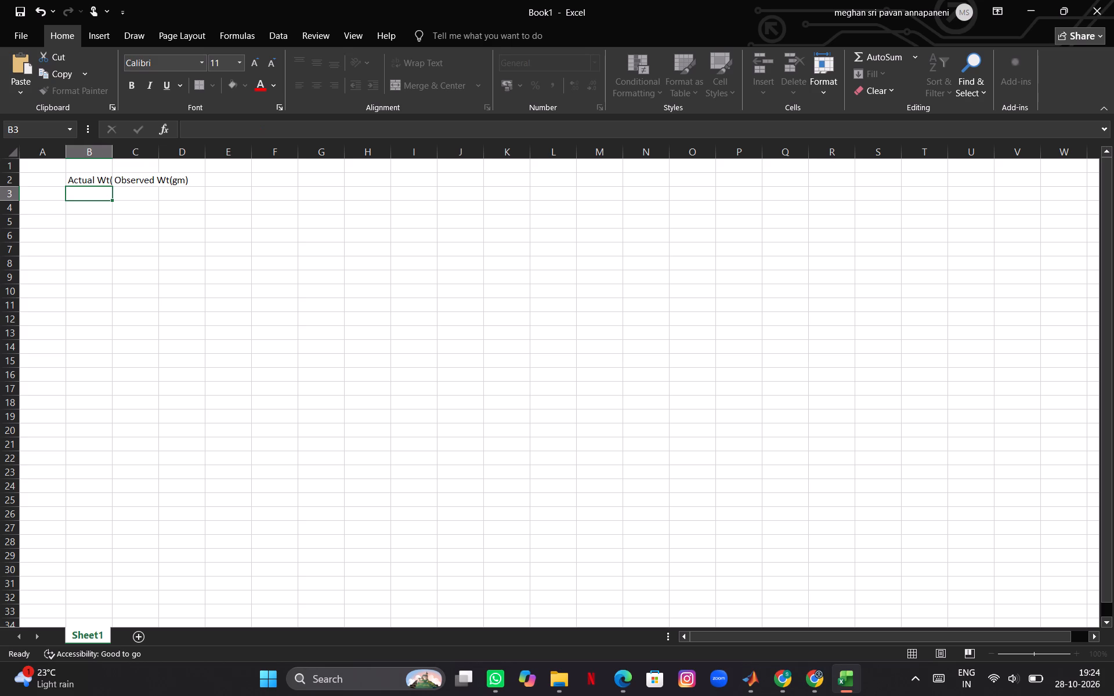
type("59")
key("Down")
key("Up")
key("BackSpace")
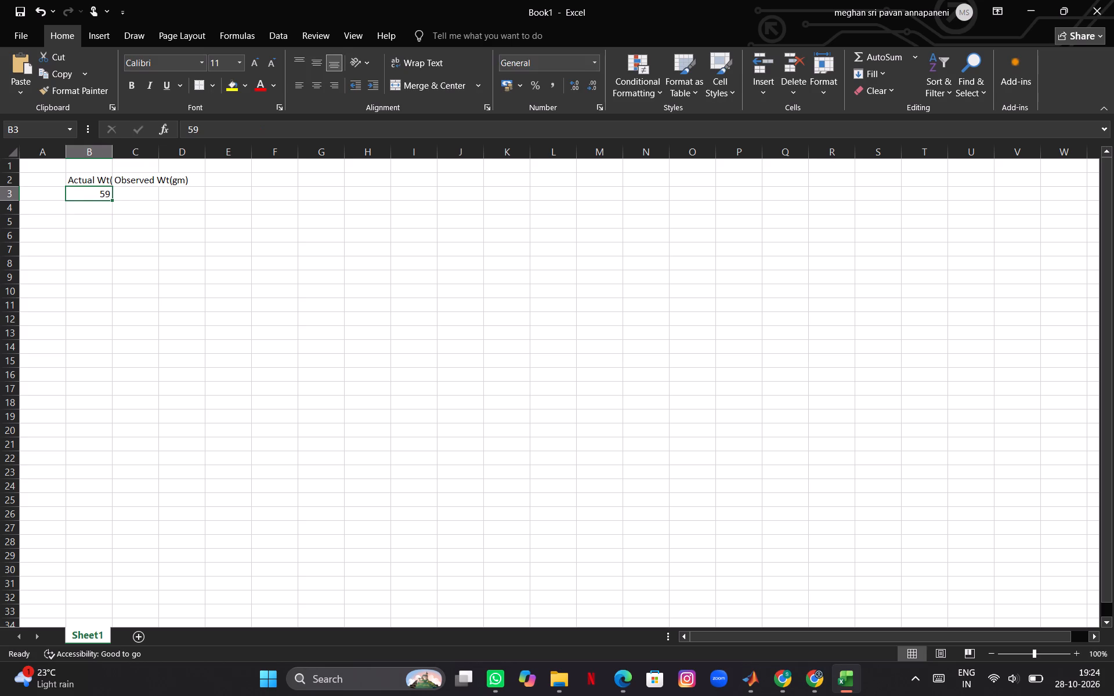
type("50")
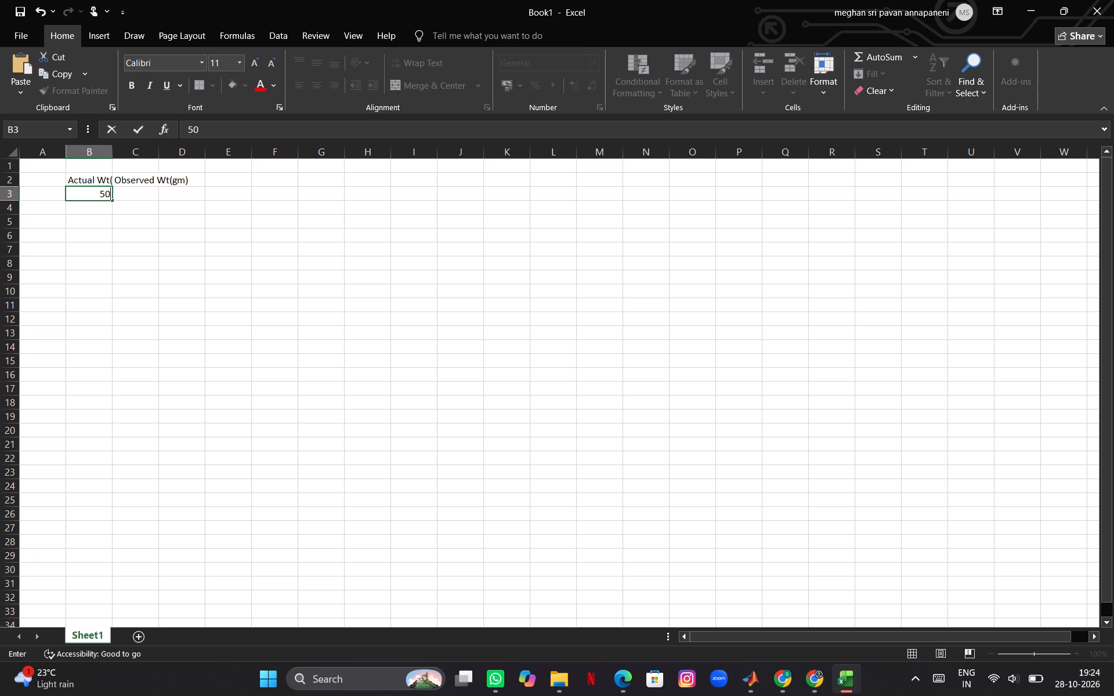
left_click(99, 208)
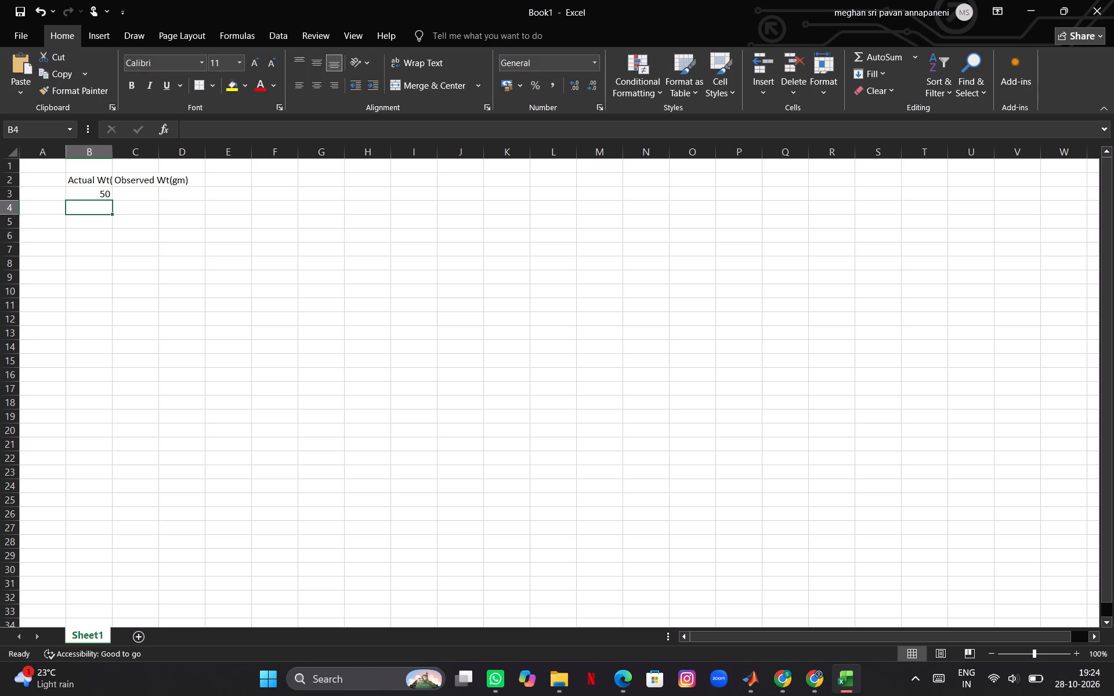
type("1000")
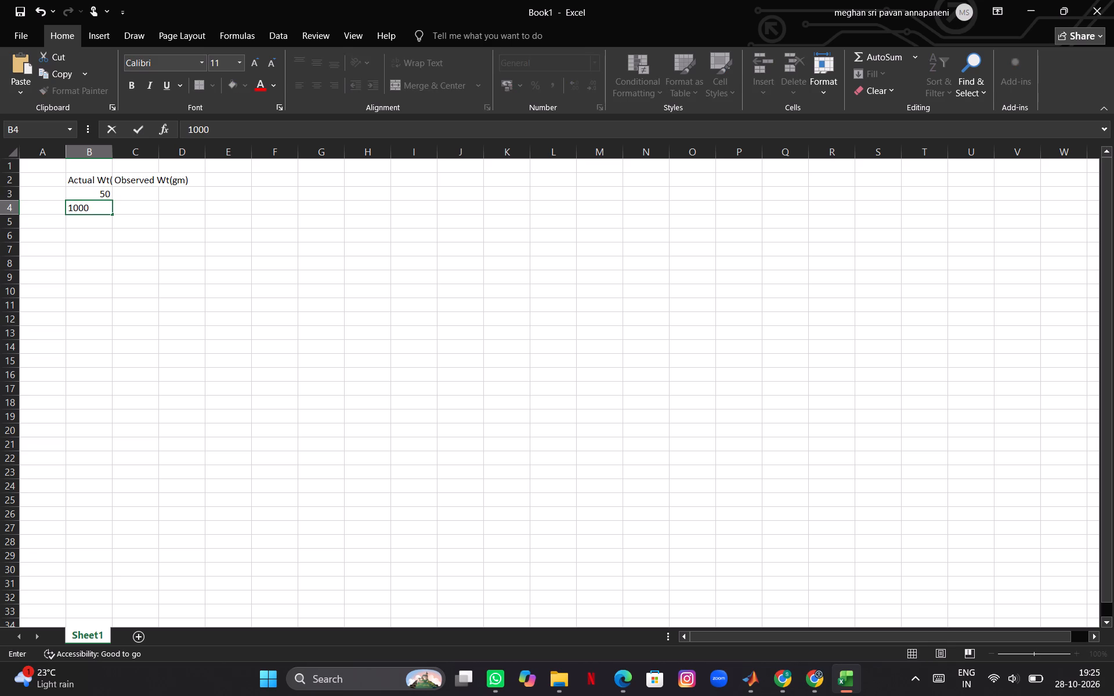
key("BackSpace")
key("Down")
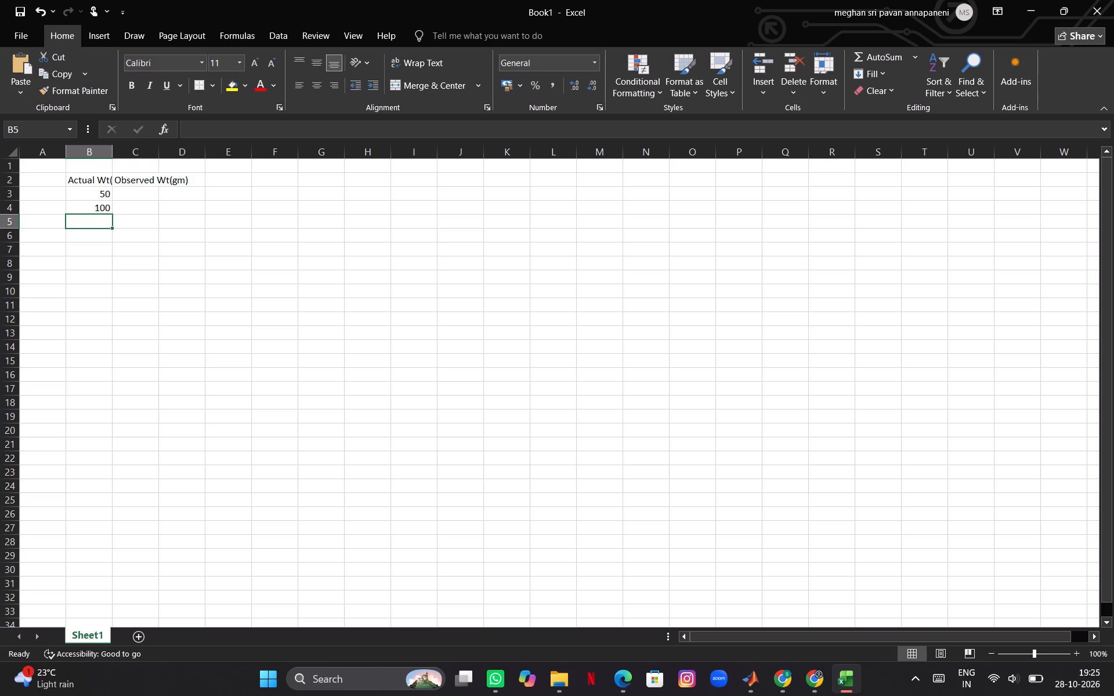
type("150")
key("Down")
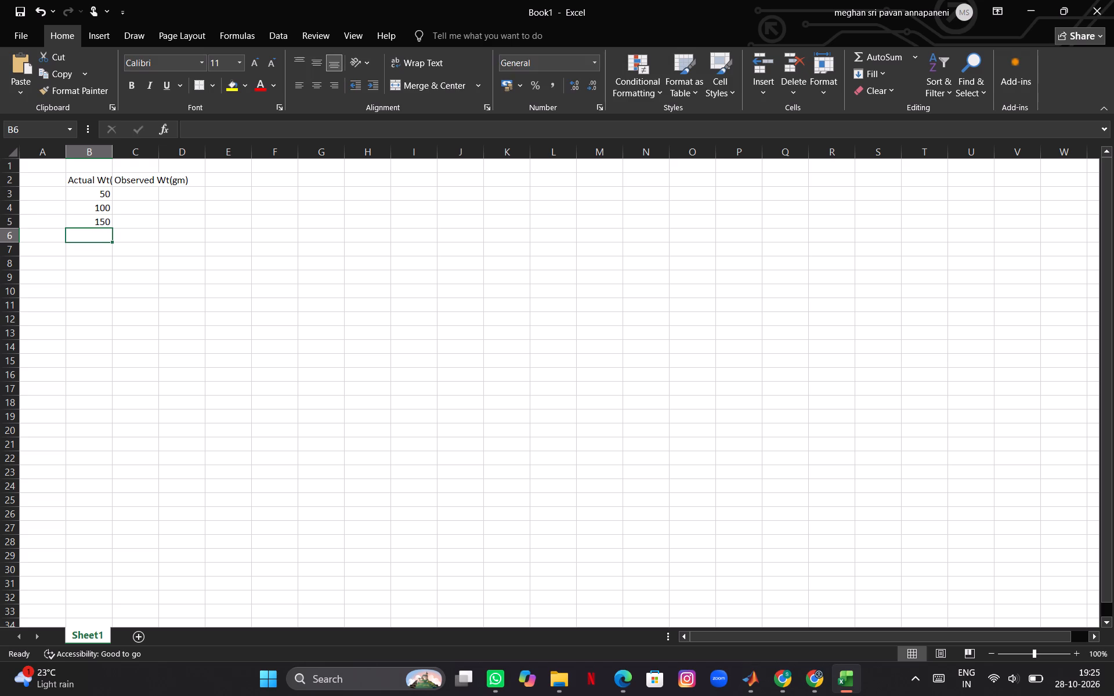
Continue the actual weights in cells B6 to B12 with 200 to 500 in increments of 50.
type("200")
key("Down")
type("250")
key("Down")
type("300")
key("Down")
type("350")
key("Down")
type("400")
key("Down")
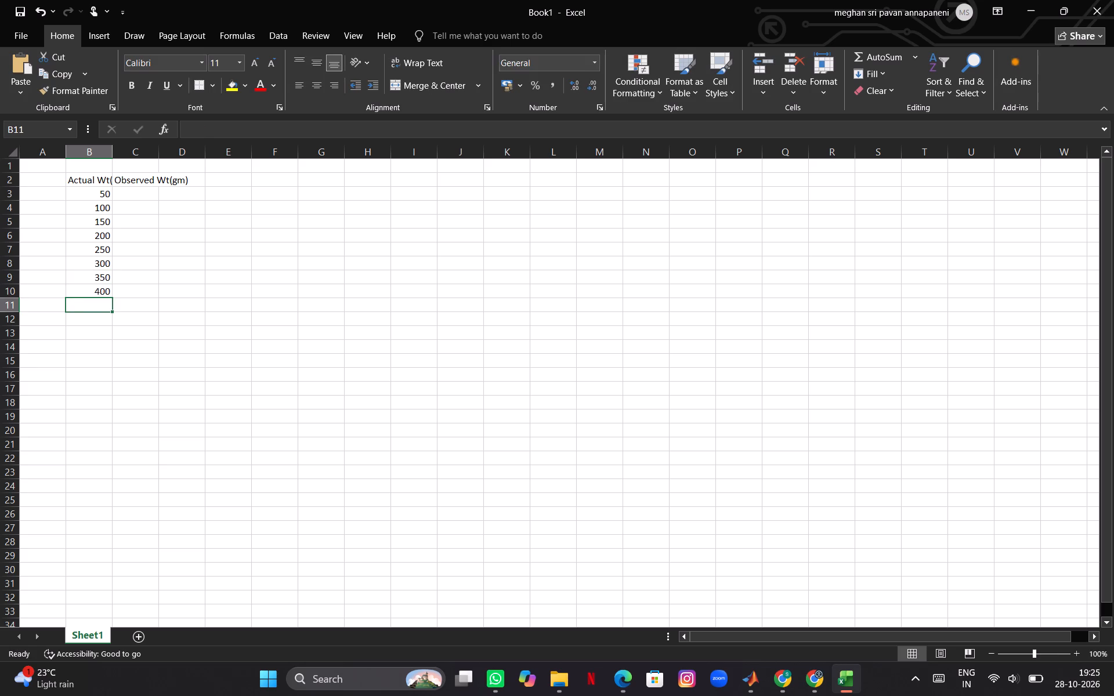
type("450")
key("Down")
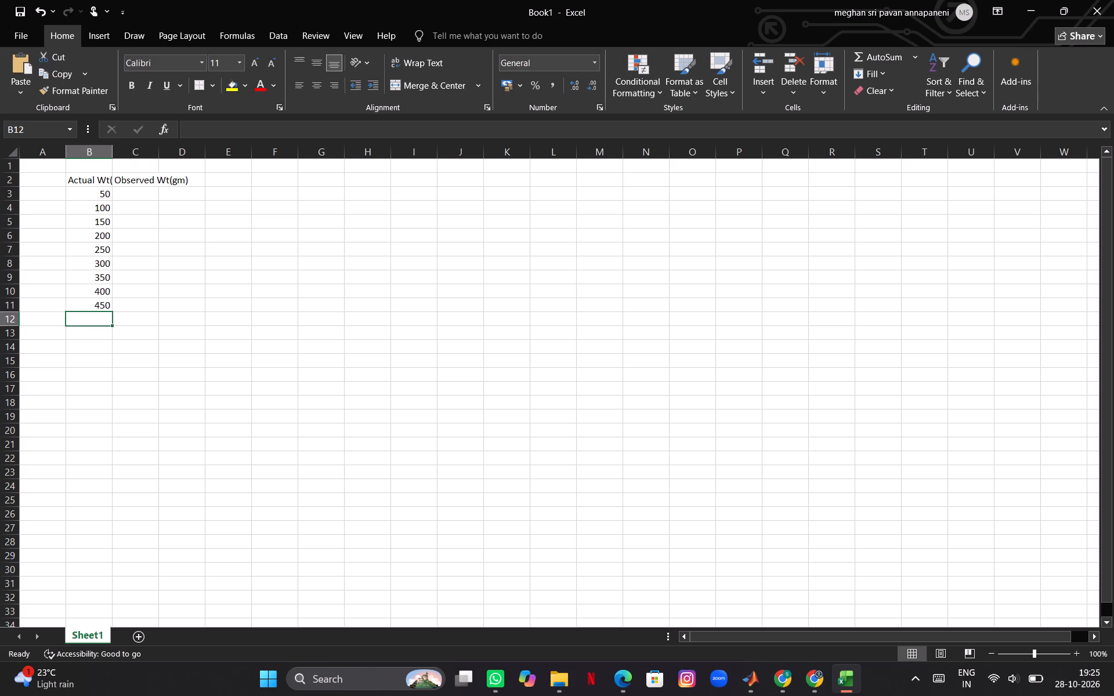
type("500")
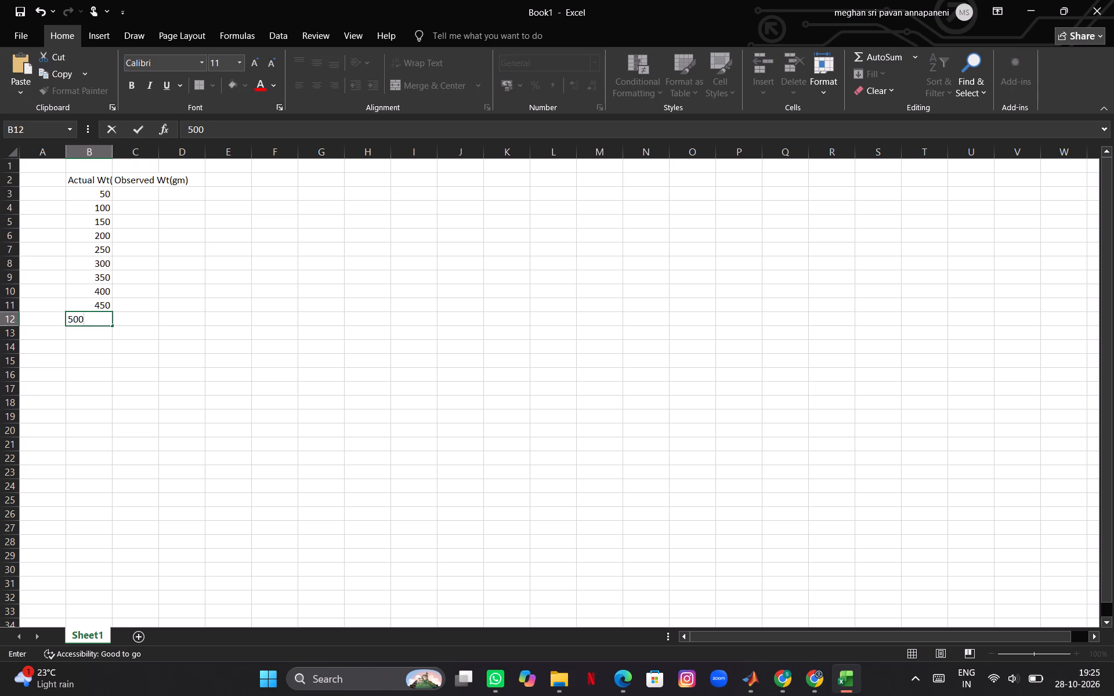
Enter the observed weights 49.87, 99.76, 149.63 and 199.60 in cells C3 to C6.
left_click(146, 191)
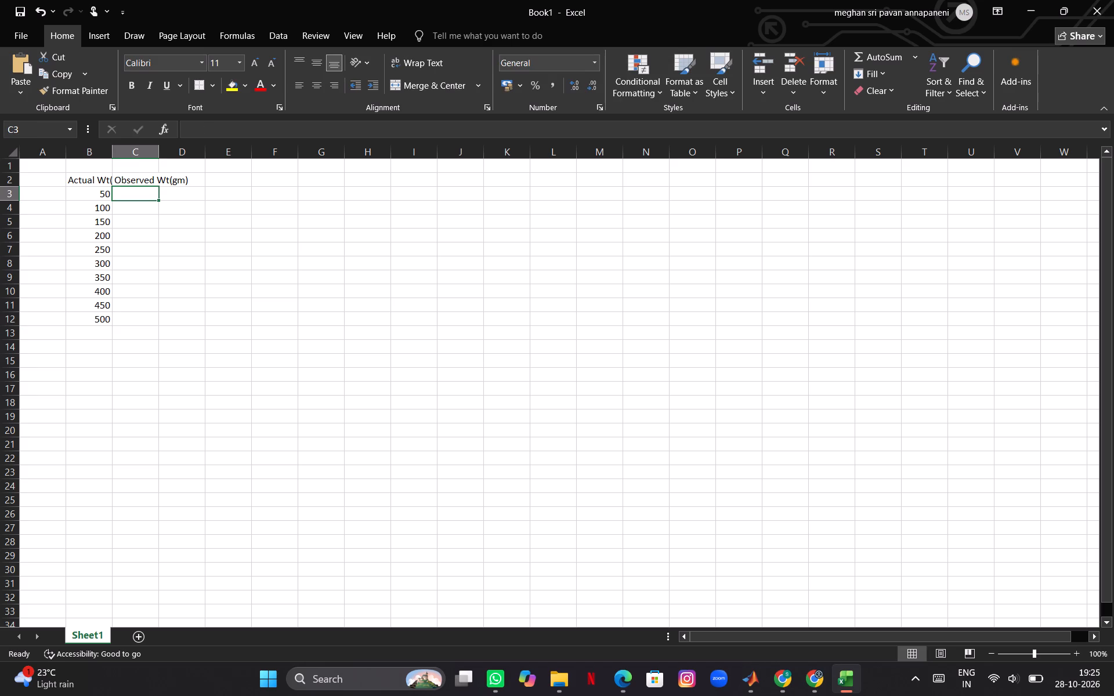
type("49")
key("period")
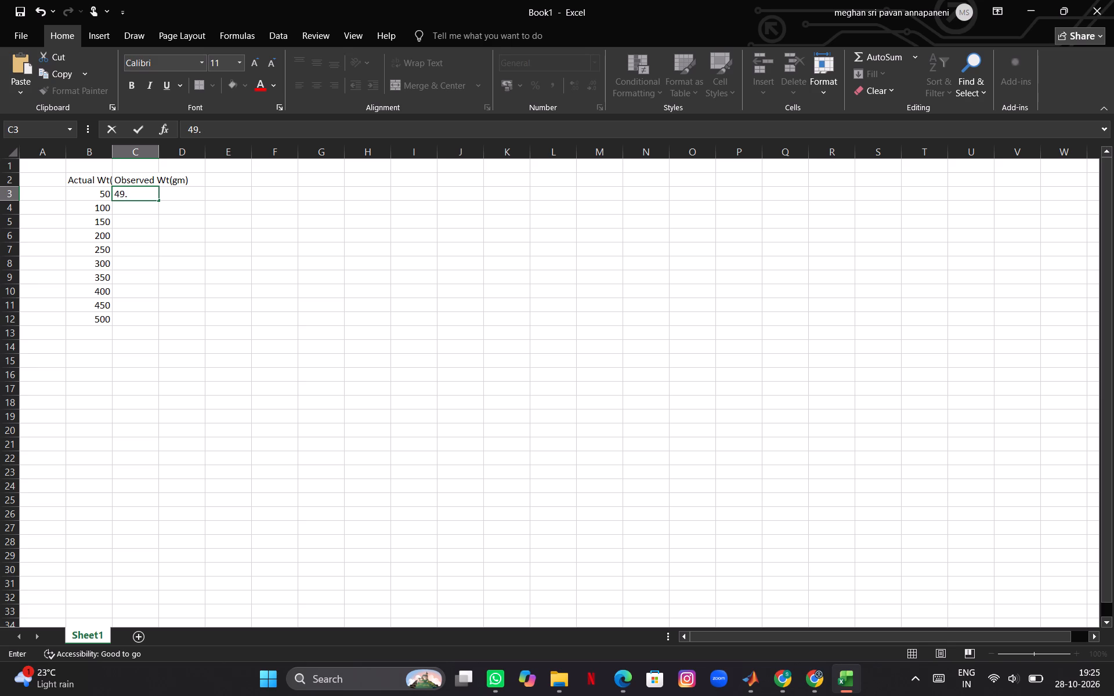
type("87")
key("Down")
type("99")
type(".76")
key("Down")
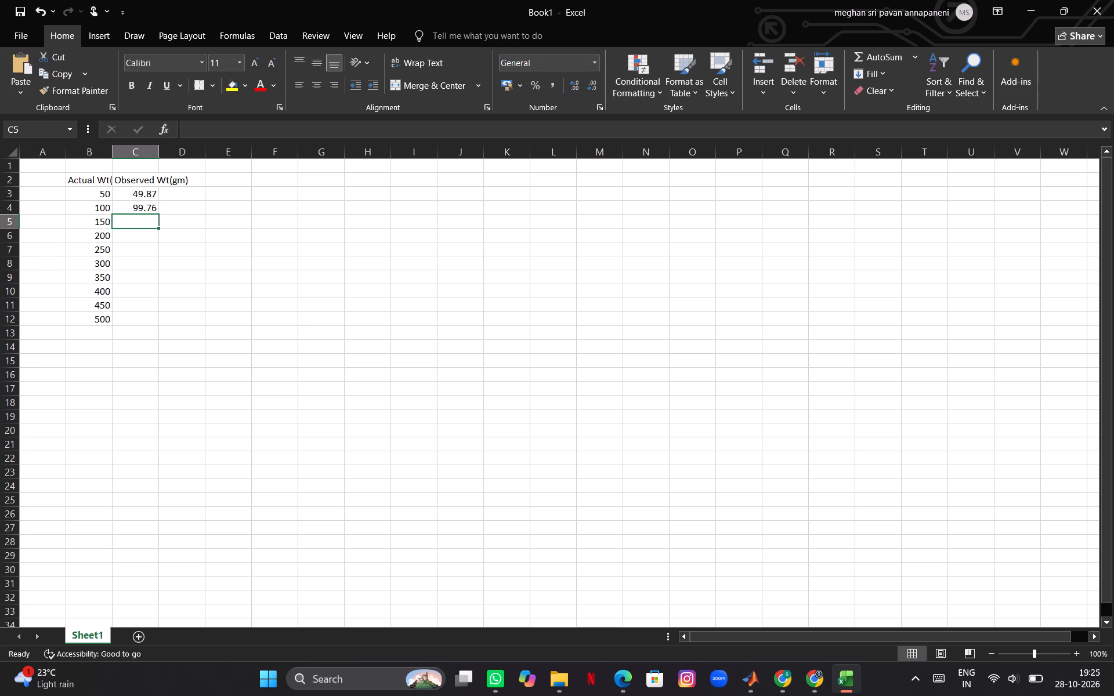
type("149.")
type("63")
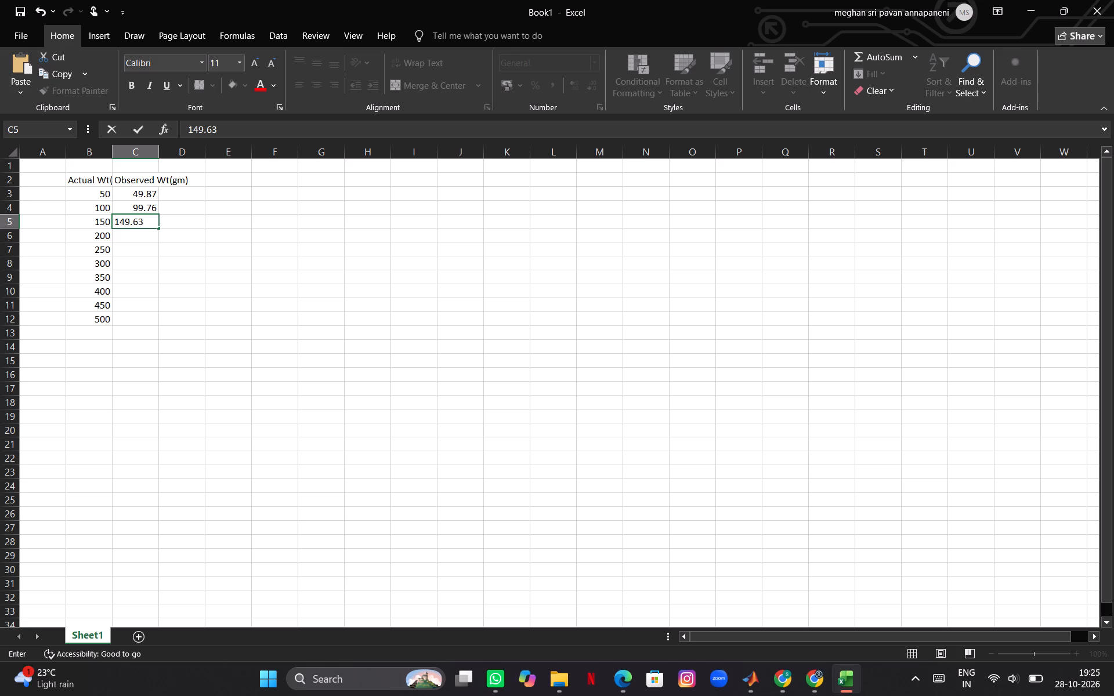
key("Down")
type("199.")
type("60")
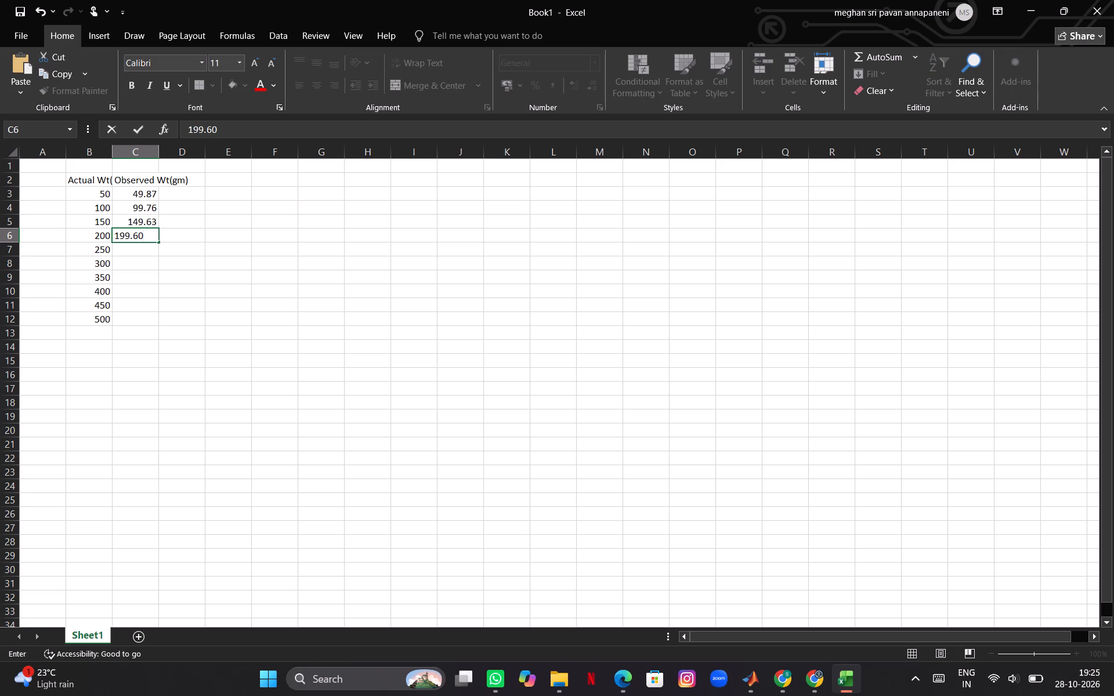
key("Down")
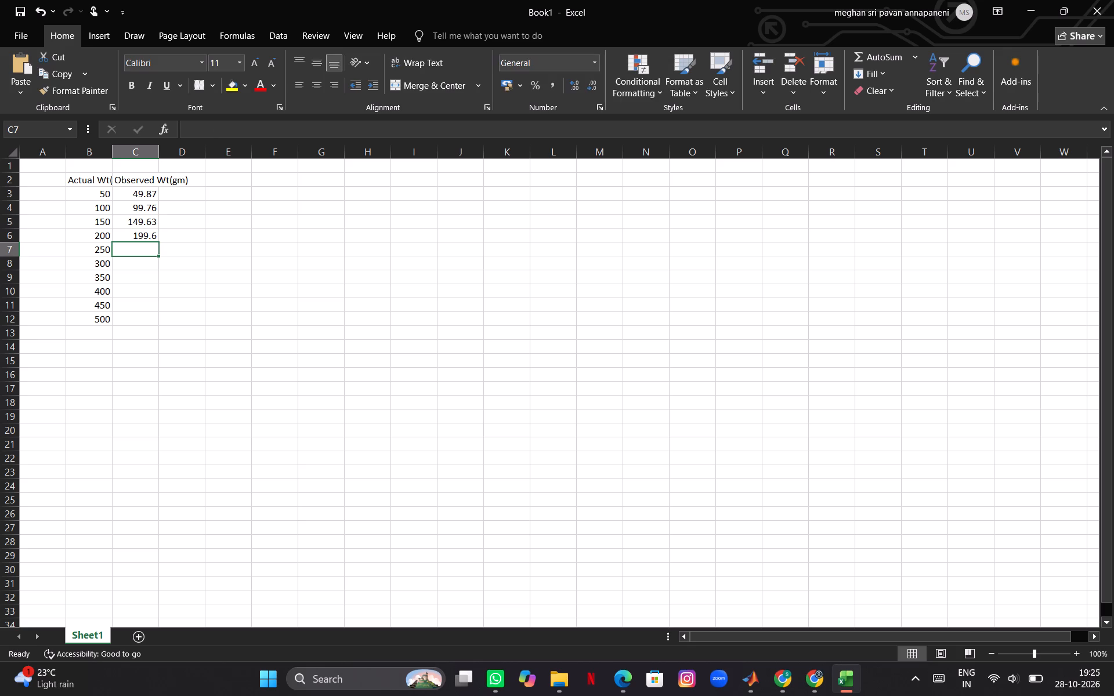
Enter the observed weights 249.33, 299.29 and 349.22 in cells C7 to C9.
type("249")
type(".33")
key("Down")
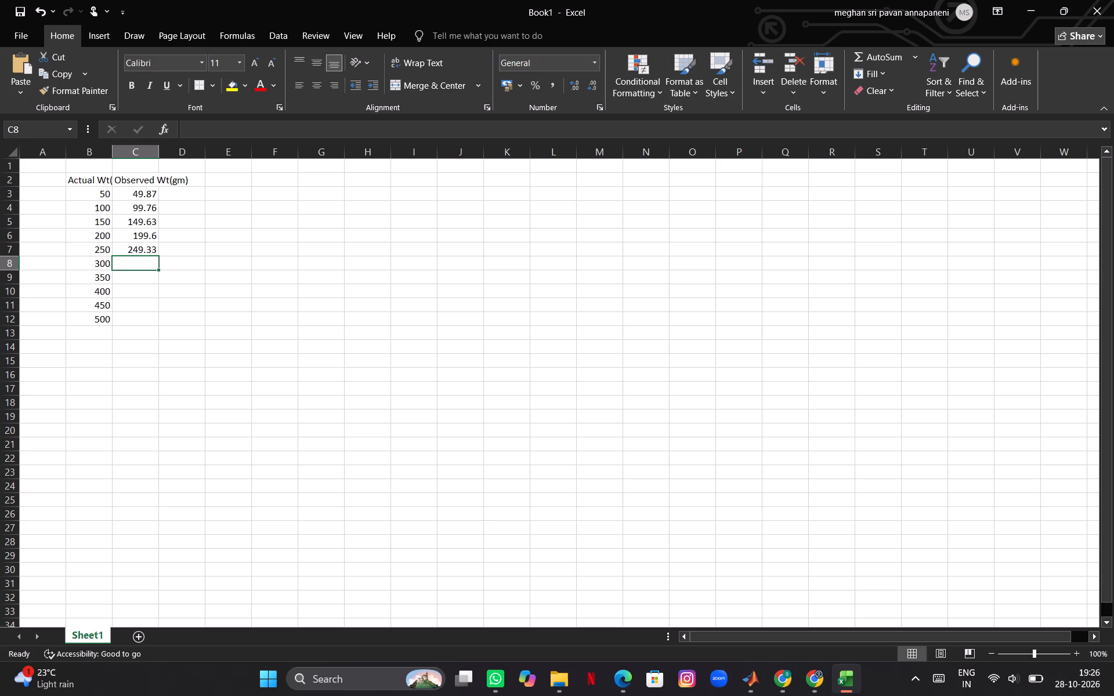
type("299")
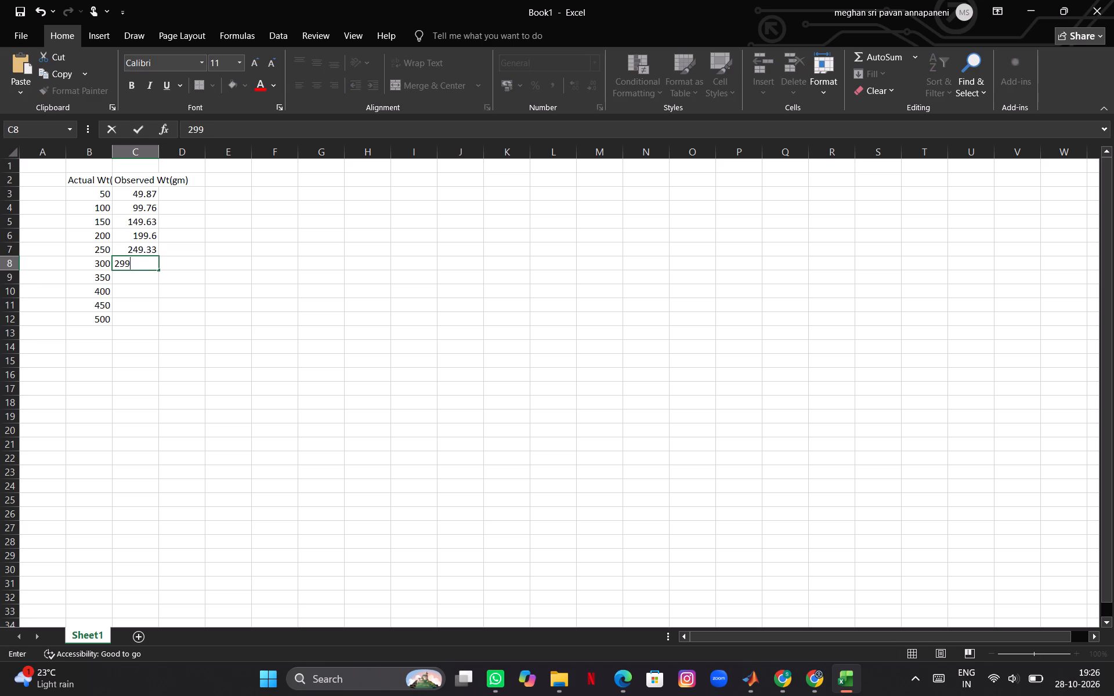
type(".29")
key("Down")
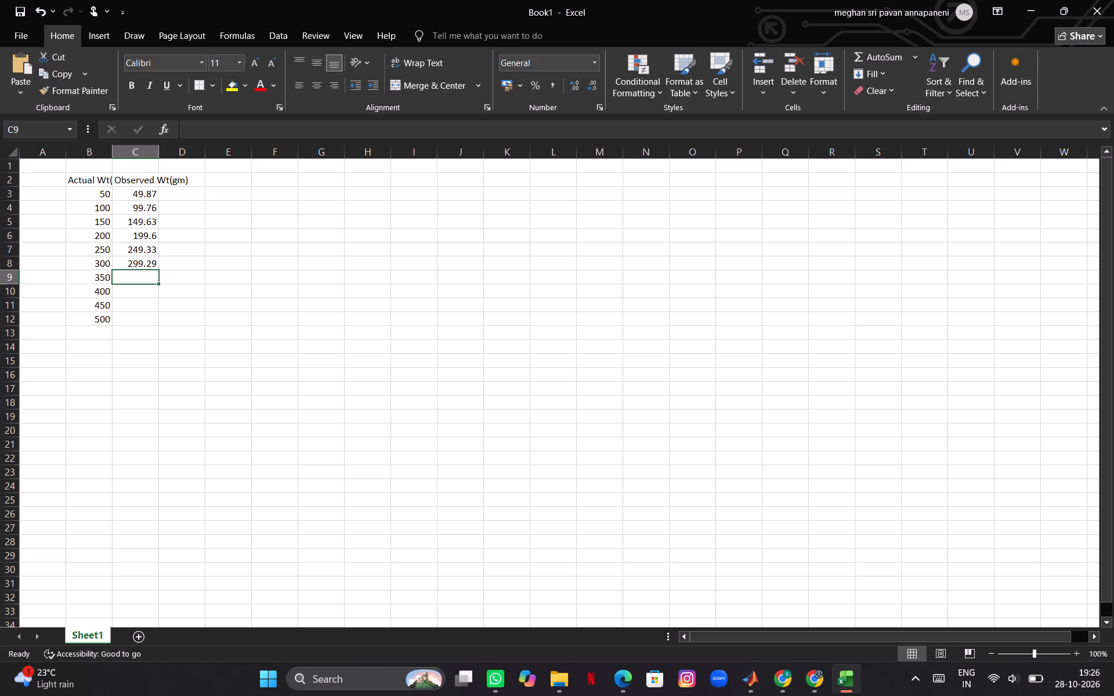
type("349")
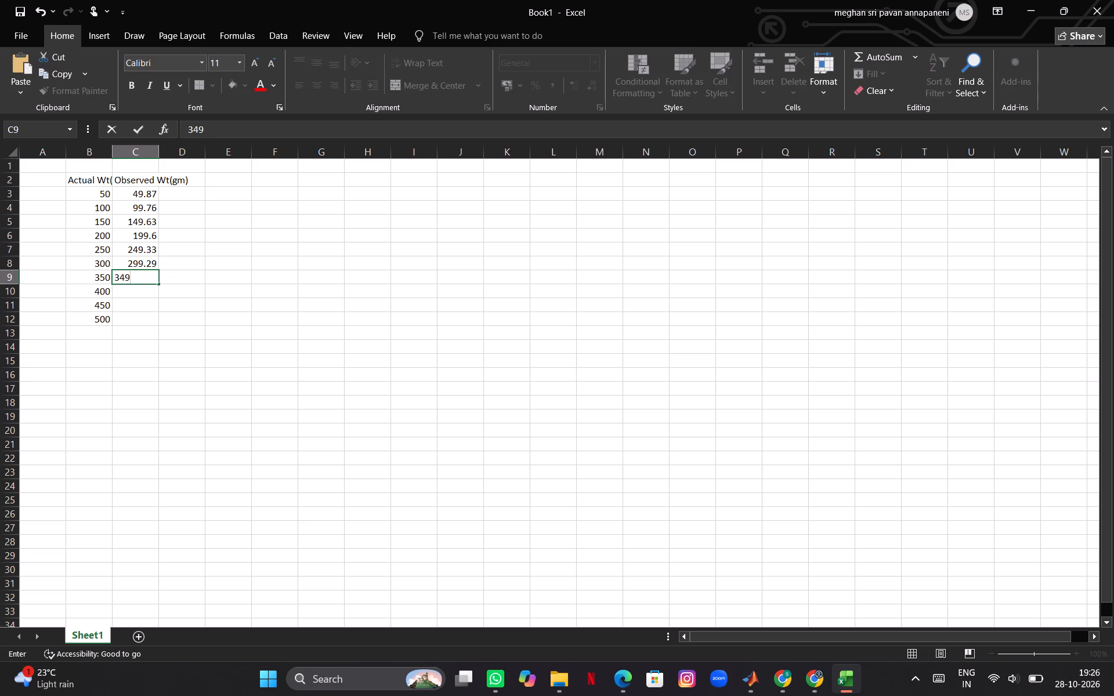
type(".22")
key("Down")
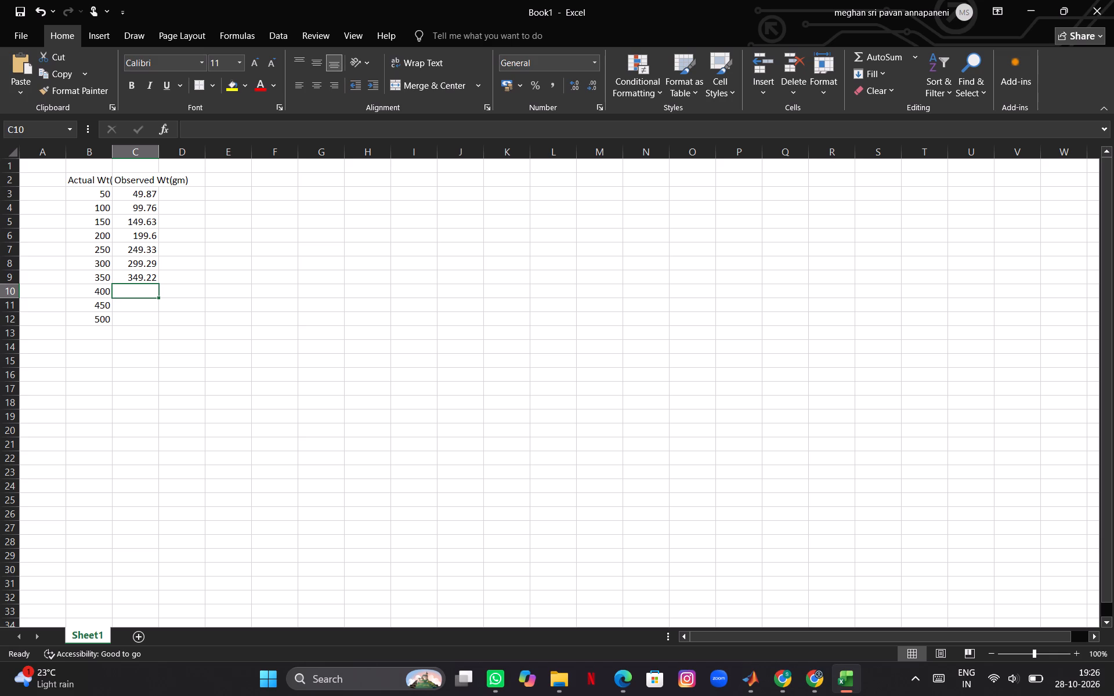
Complete the observed weights in cells C10 to C12 with 399.11, 449.08 and 498.93.
type("399")
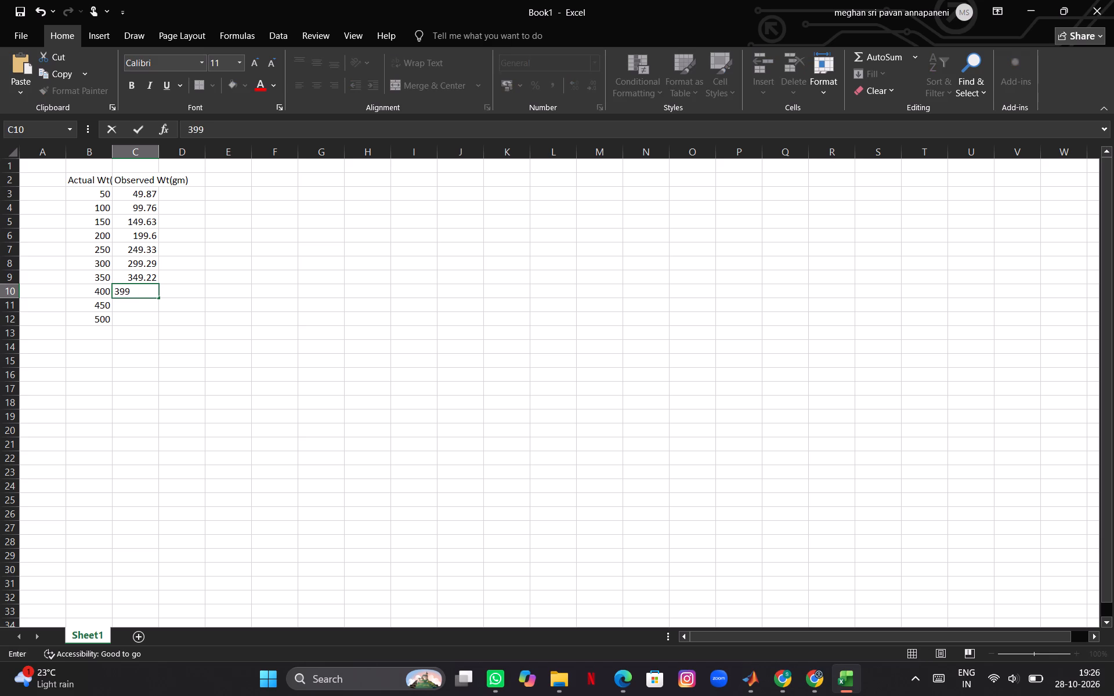
type(".11")
key("Down")
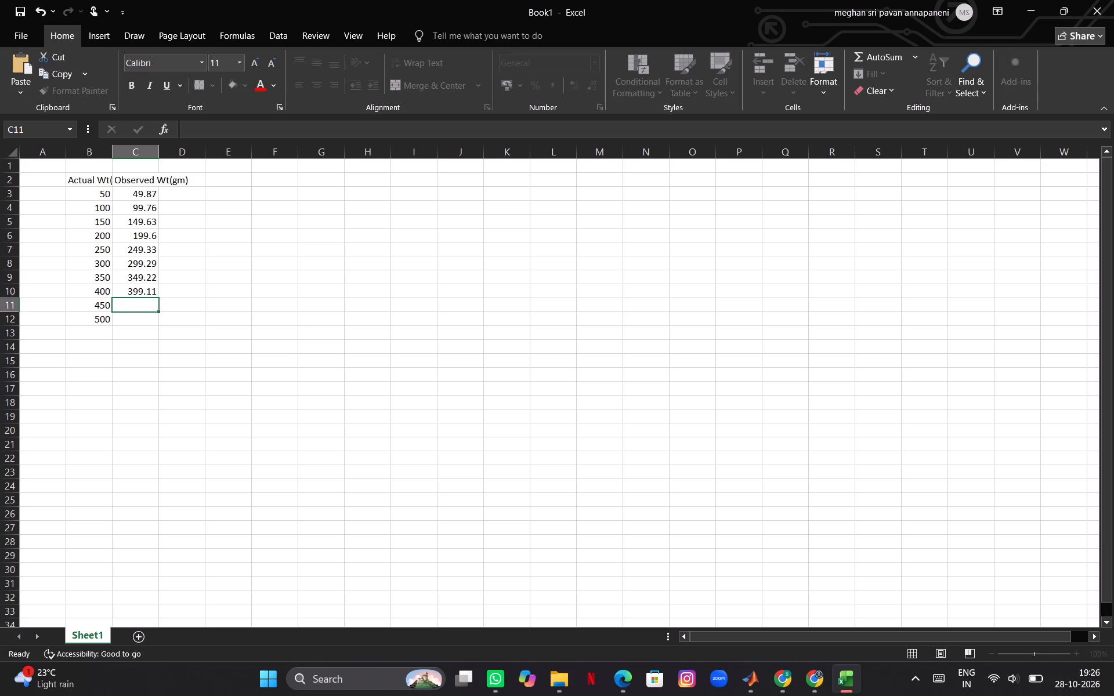
type("449.")
type("08")
key("Down")
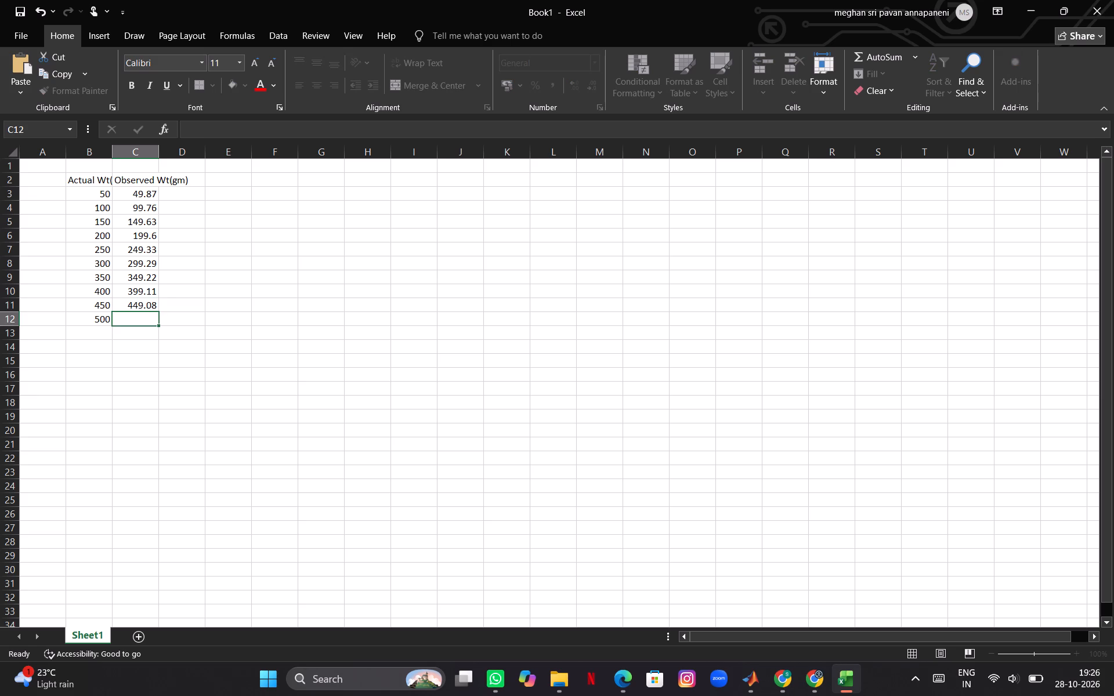
type("498")
type(".93")
Enter the header "Weight(gm)" in cell F2 to start a second table.
left_click(271, 187)
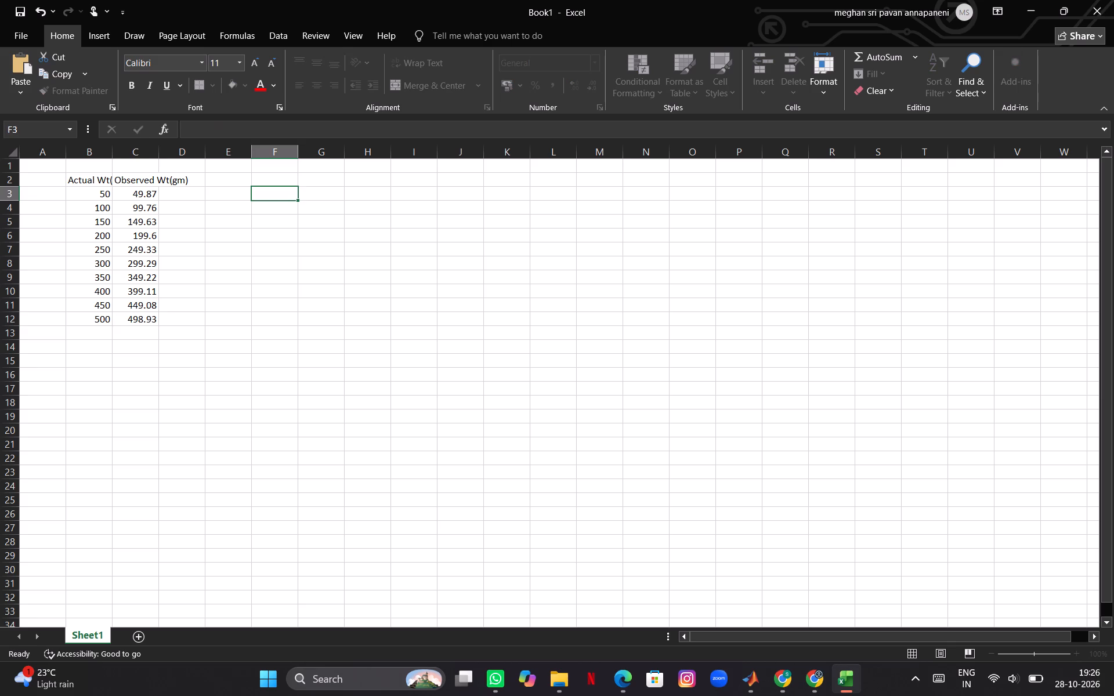
left_click(269, 178)
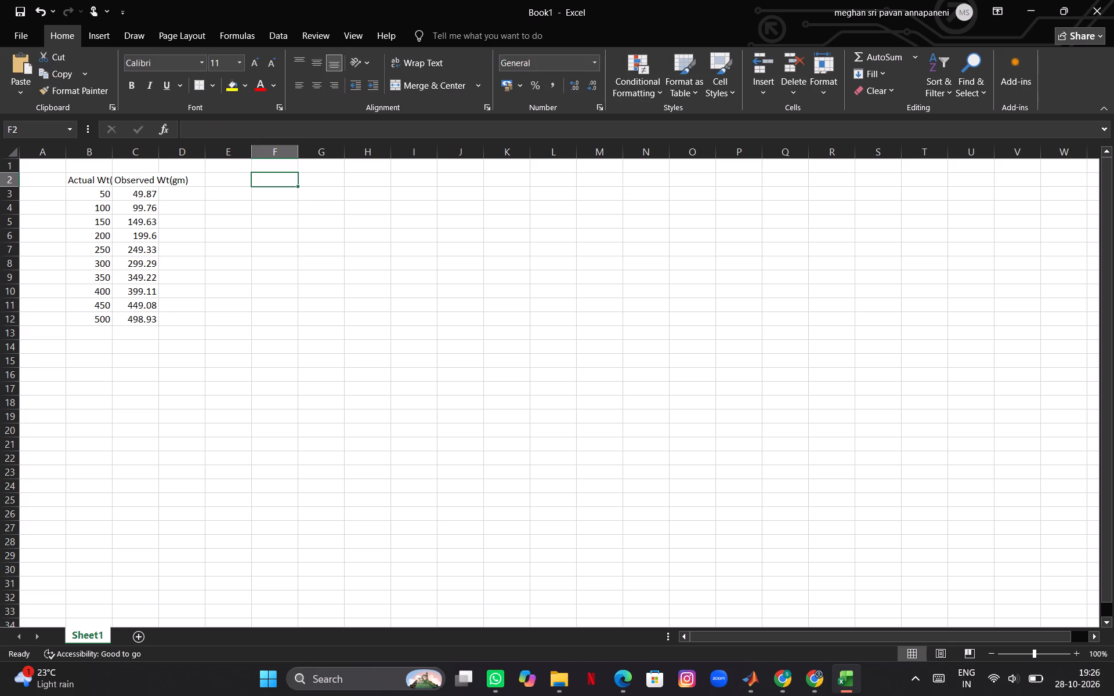
key("shift+w")
type("ei")
type("ght")
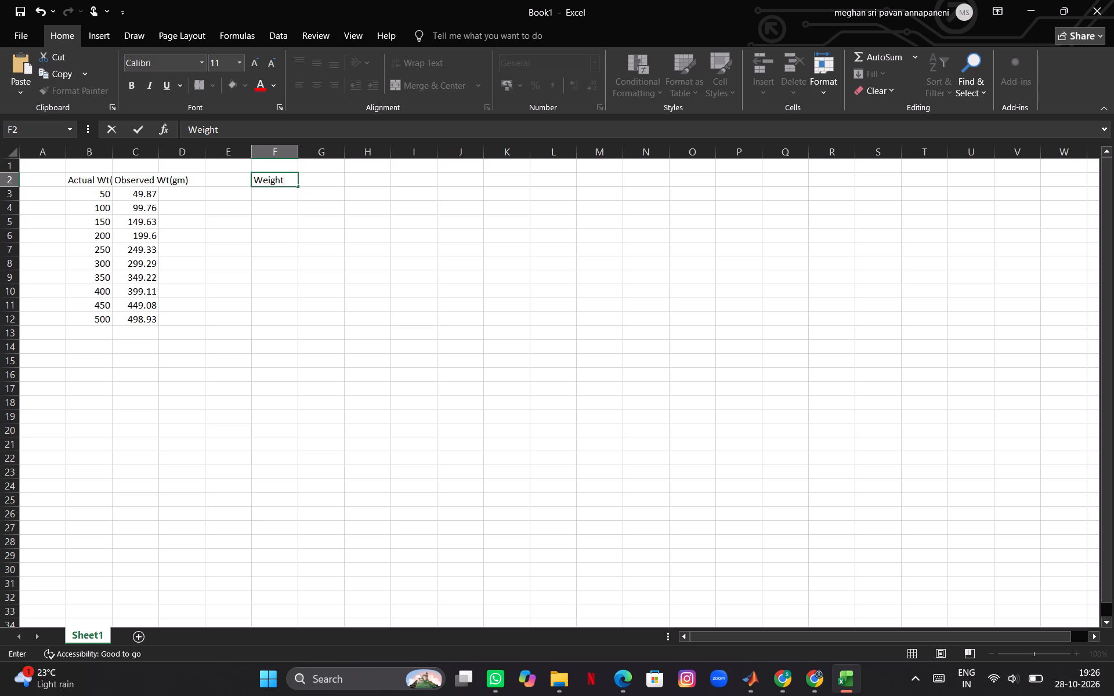
type("()")
key("Left")
type("gm")
key("BackSpace")
key("BackSpace")
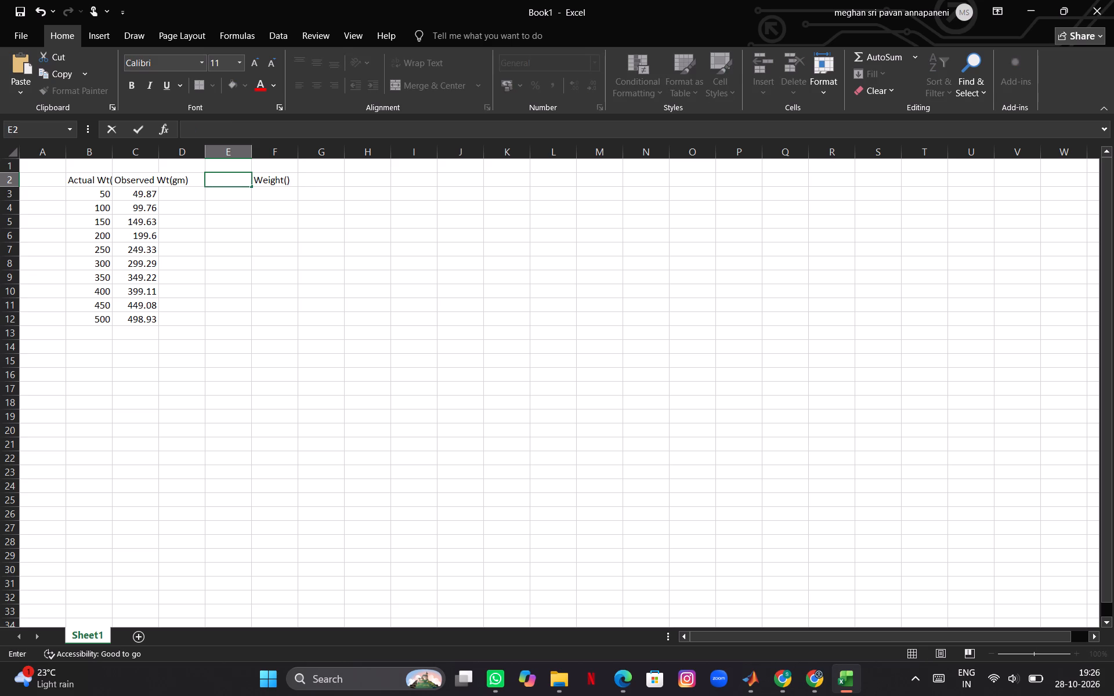
left_click(283, 179)
left_click(283, 179)
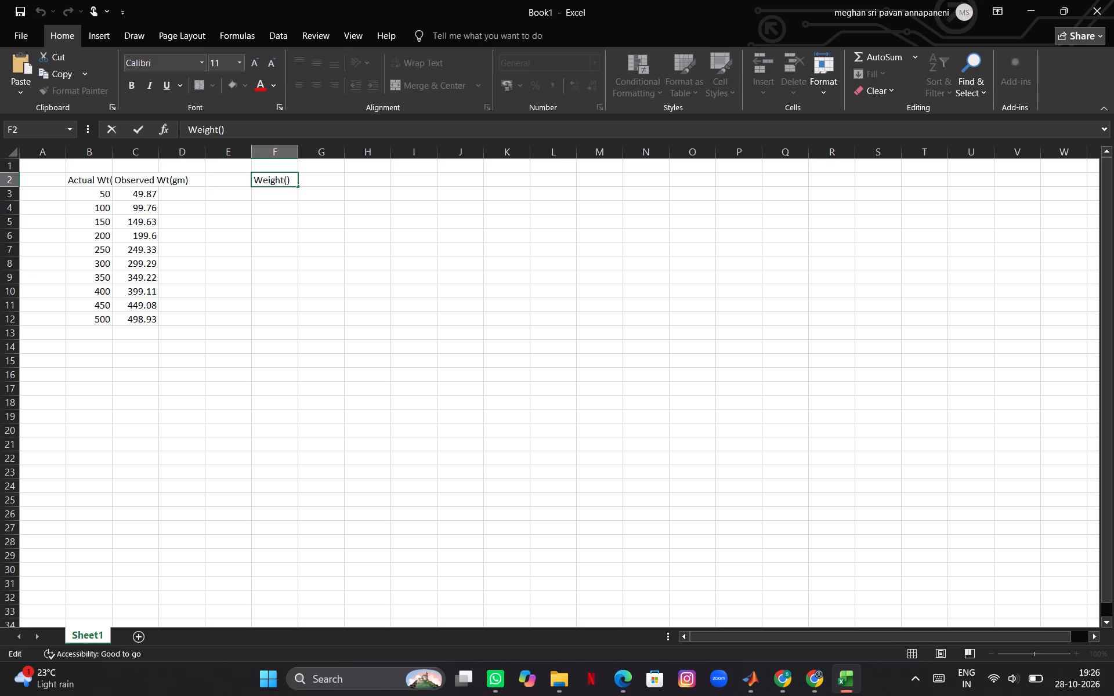
key("Right")
type("gm")
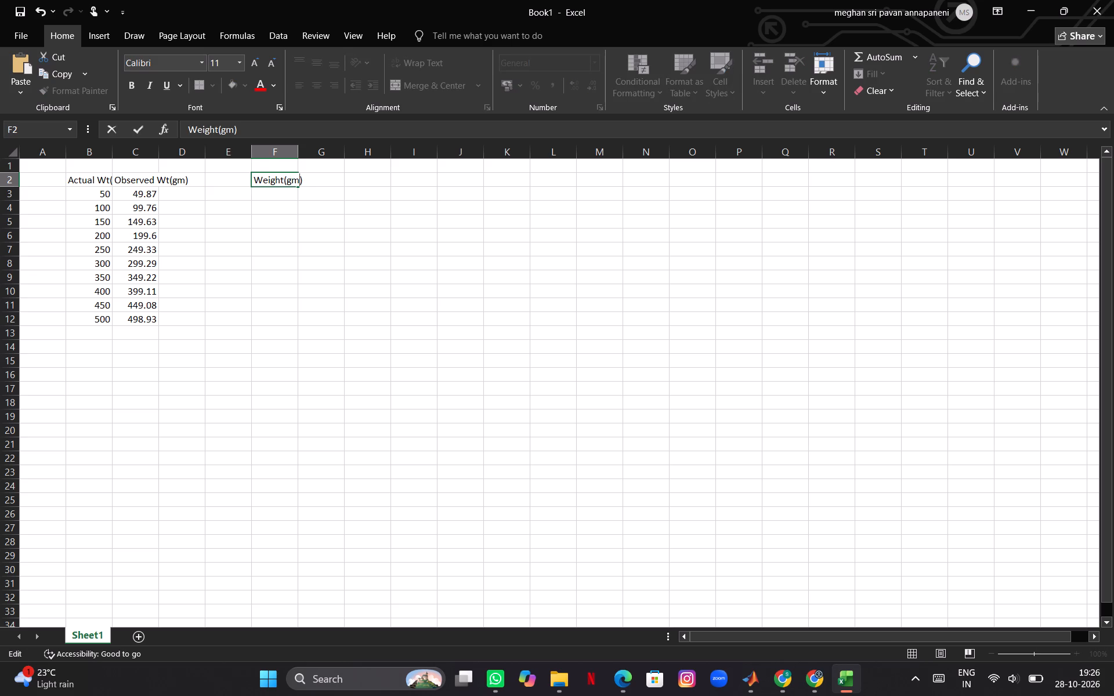
left_click(312, 182)
key("Right")
key("Right")
left_click(333, 178)
left_click(361, 180)
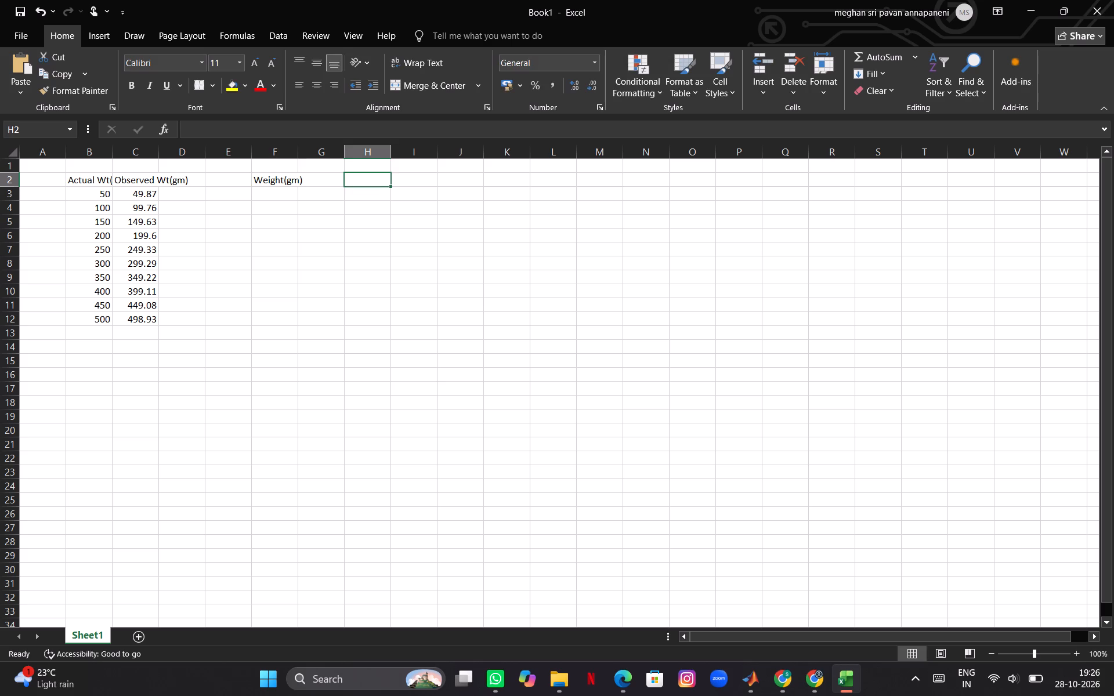
Enter the header "Vbrige(mv)" in cell G2, beside the Weight(gm) header.
left_click(320, 178)
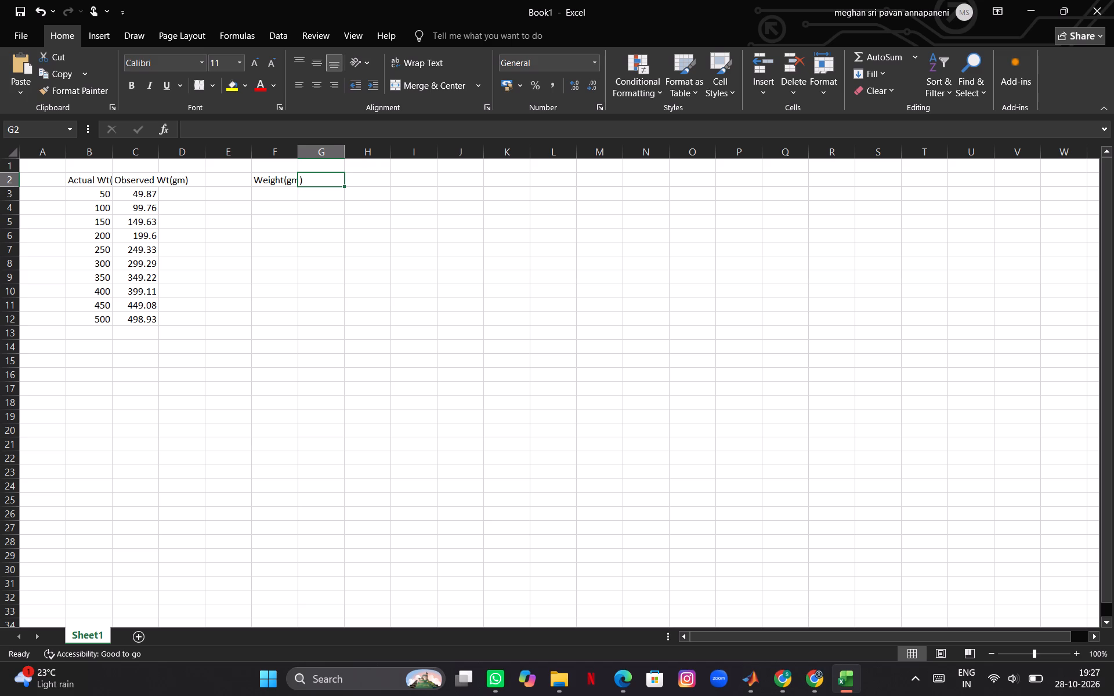
key("shift+v")
key("b")
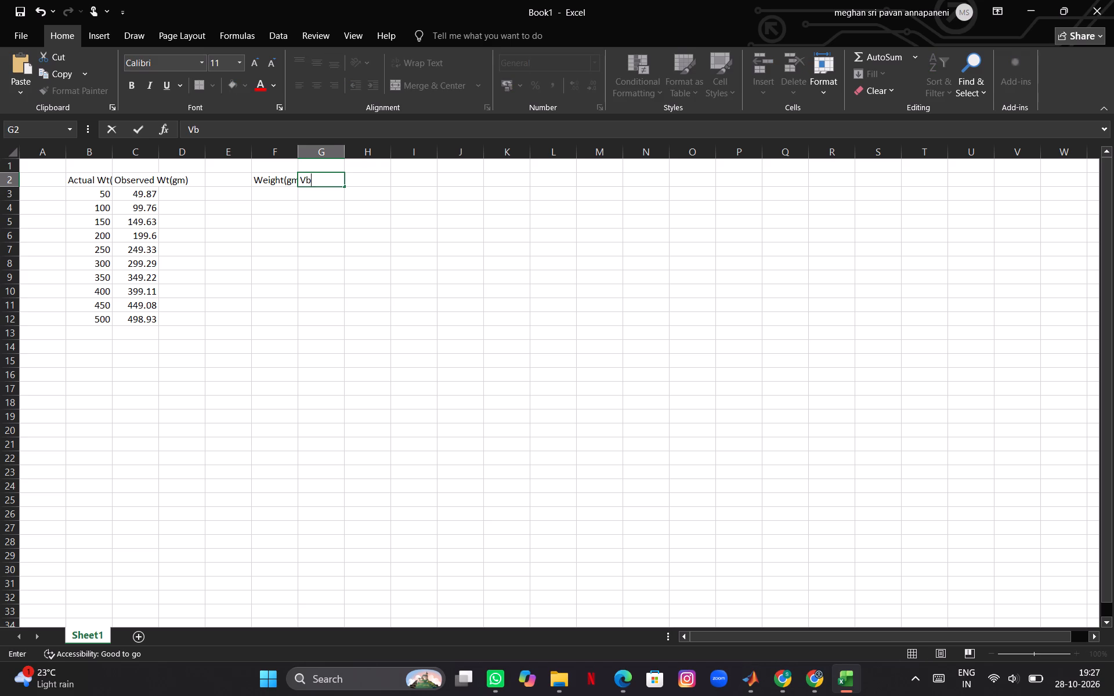
type("ri")
type("ge")
type("()")
key("Left")
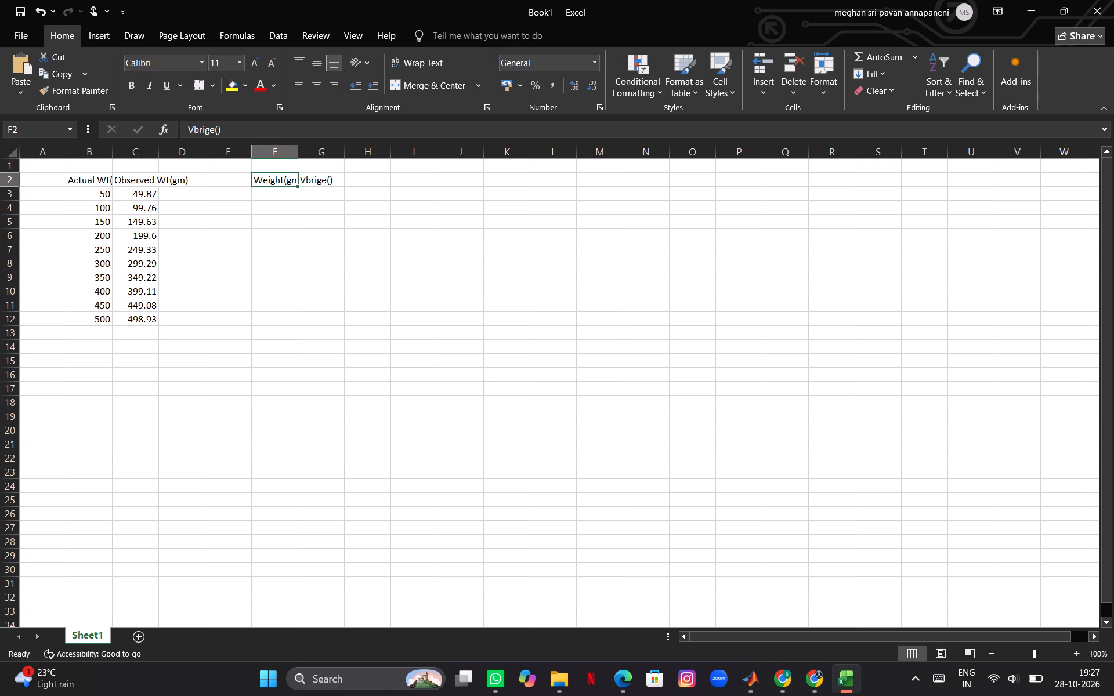
double_click(329, 181)
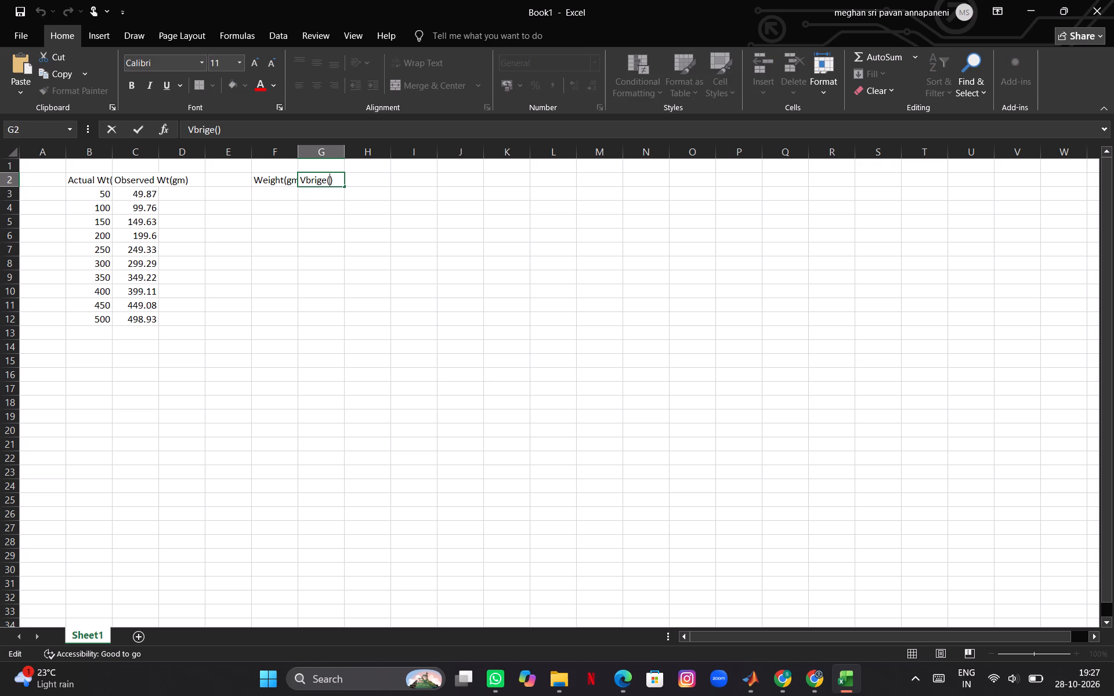
type("mv")
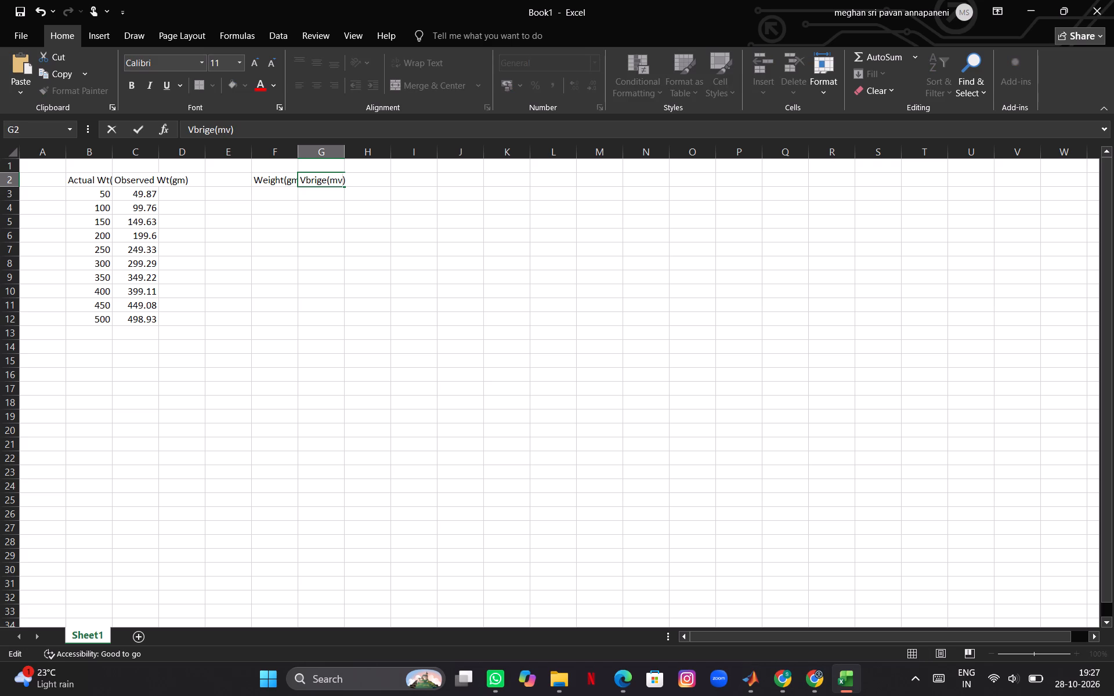
left_click(361, 177)
left_click(403, 180)
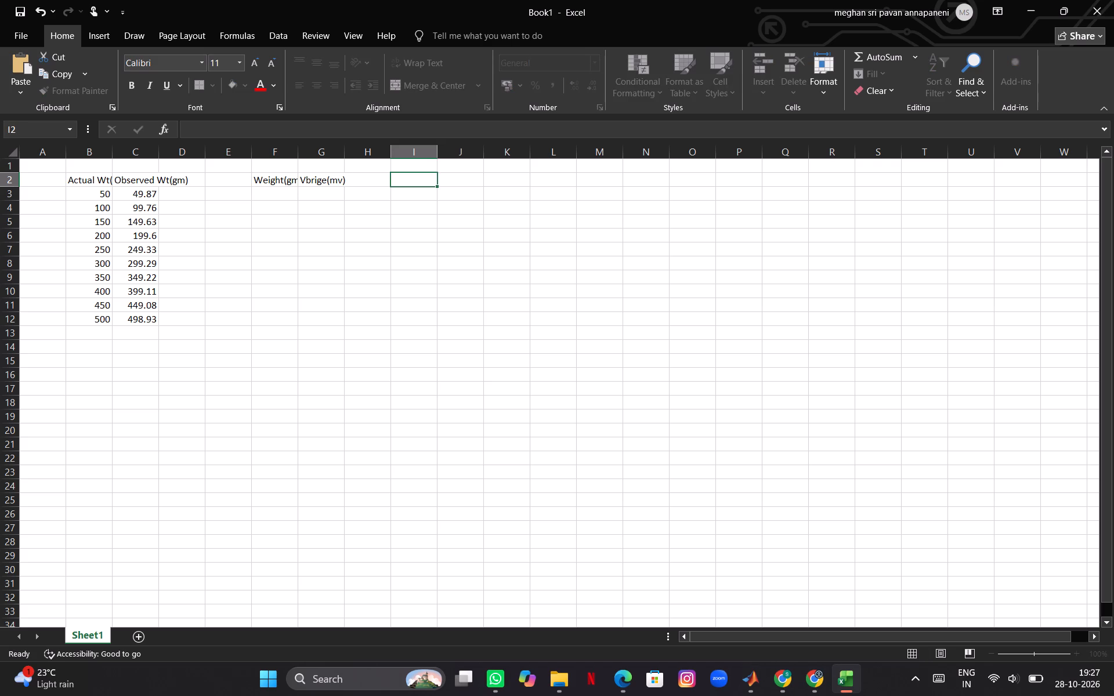
Enter the header "Vcontroller(mv)" in cell H2 as the second table's third column.
left_click(370, 180)
key("shift+v")
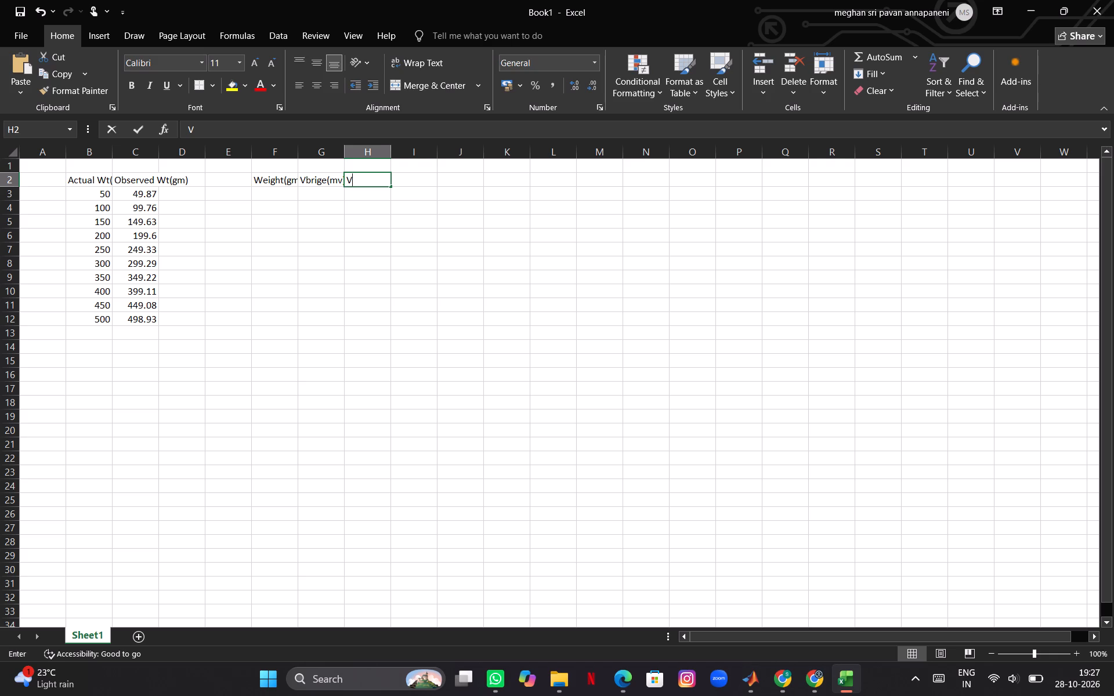
type("co")
type("ntroller")
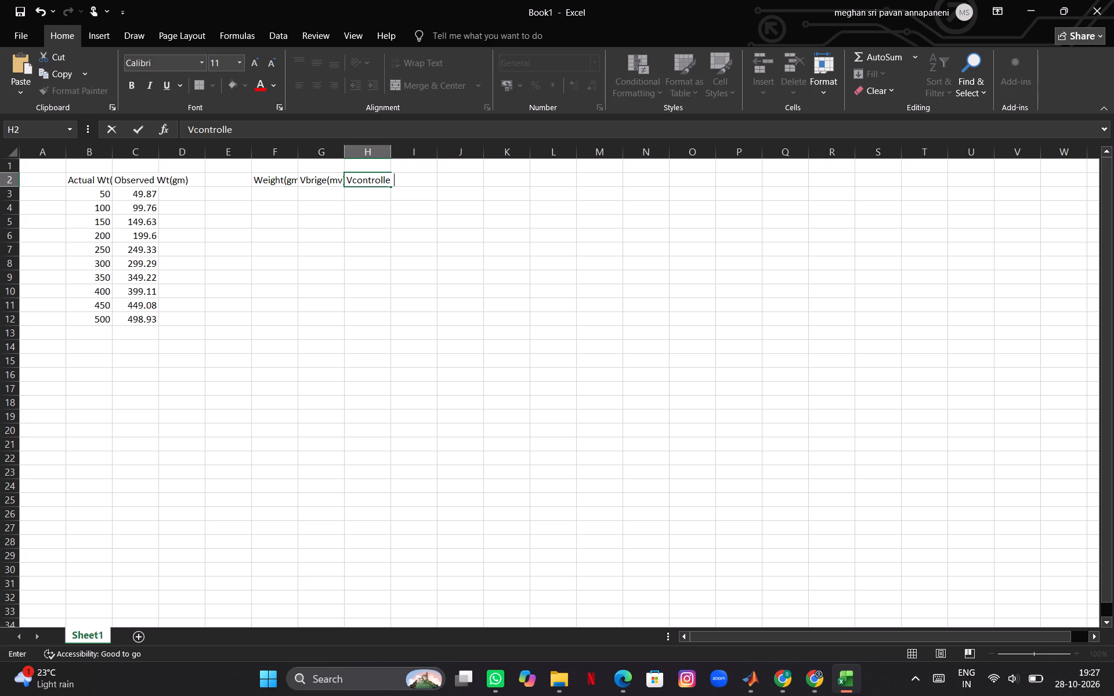
type("()")
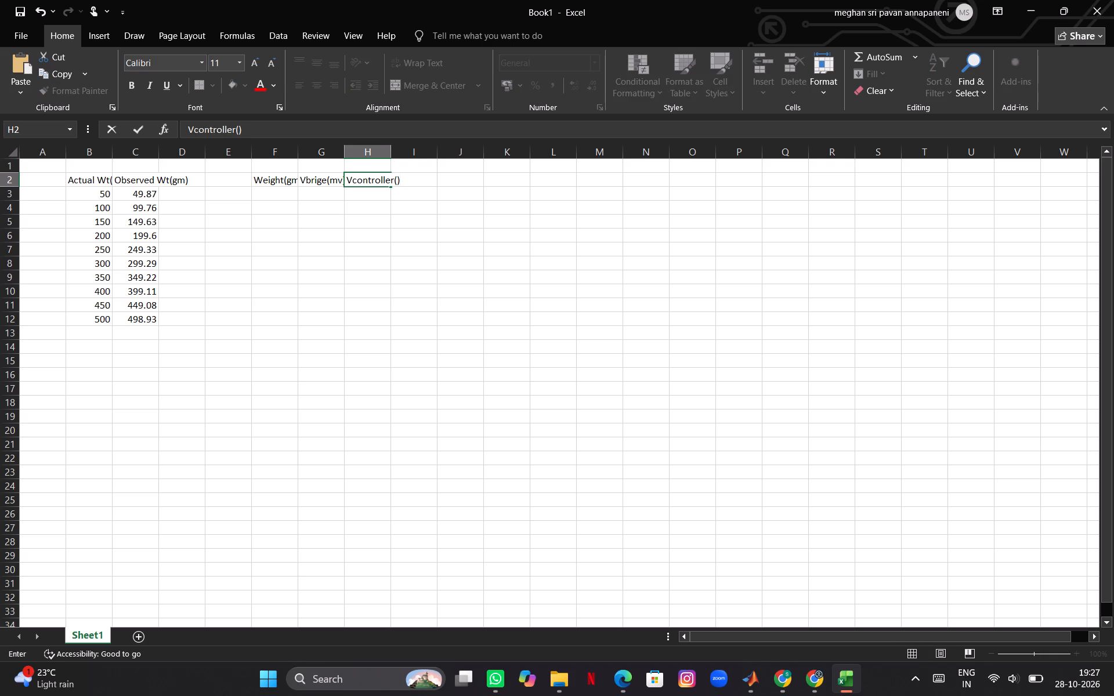
key("Left")
double_click(370, 180)
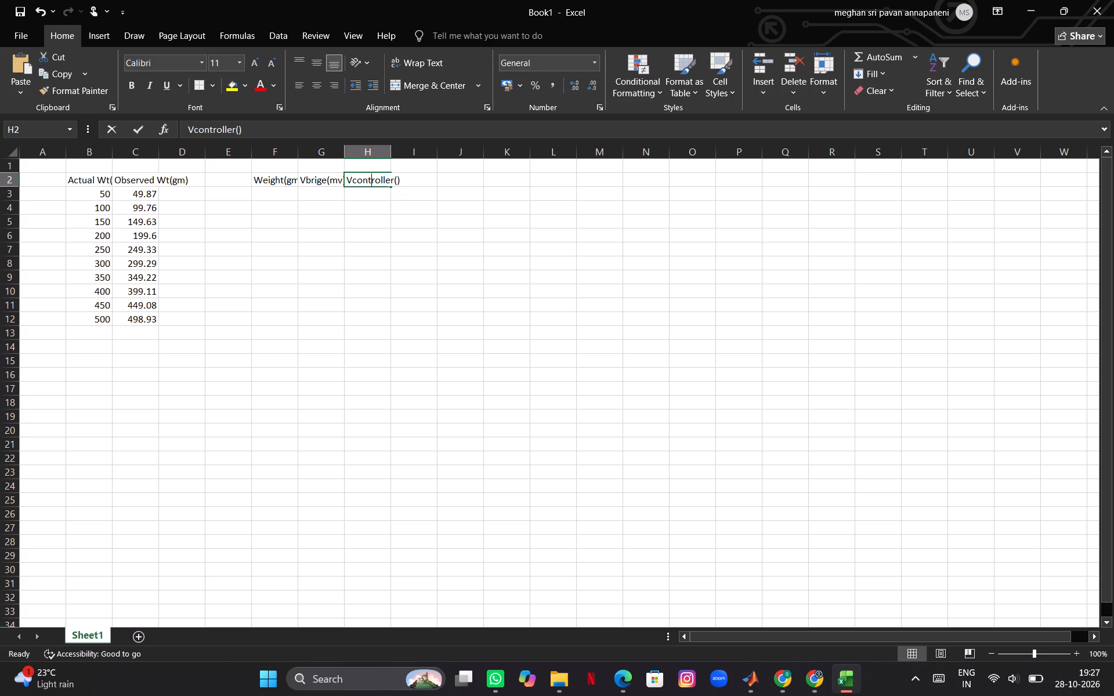
key("Right")
key("Right")
key("Right")
key("Right")
key("Right")
key("Right")
key("Right")
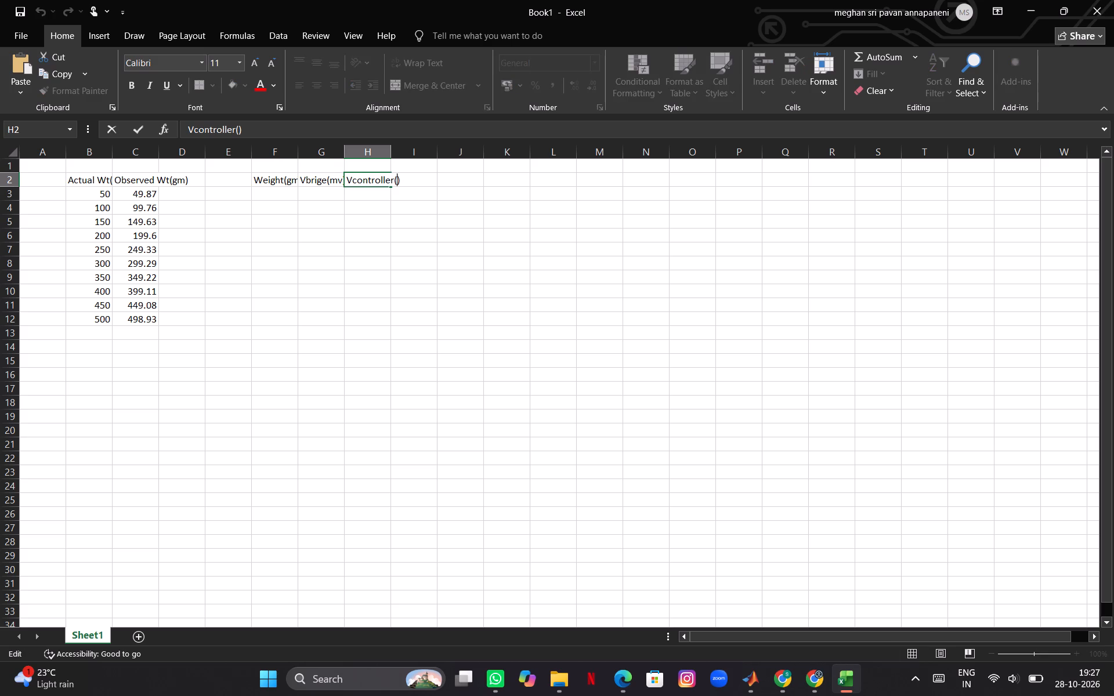
type("mv")
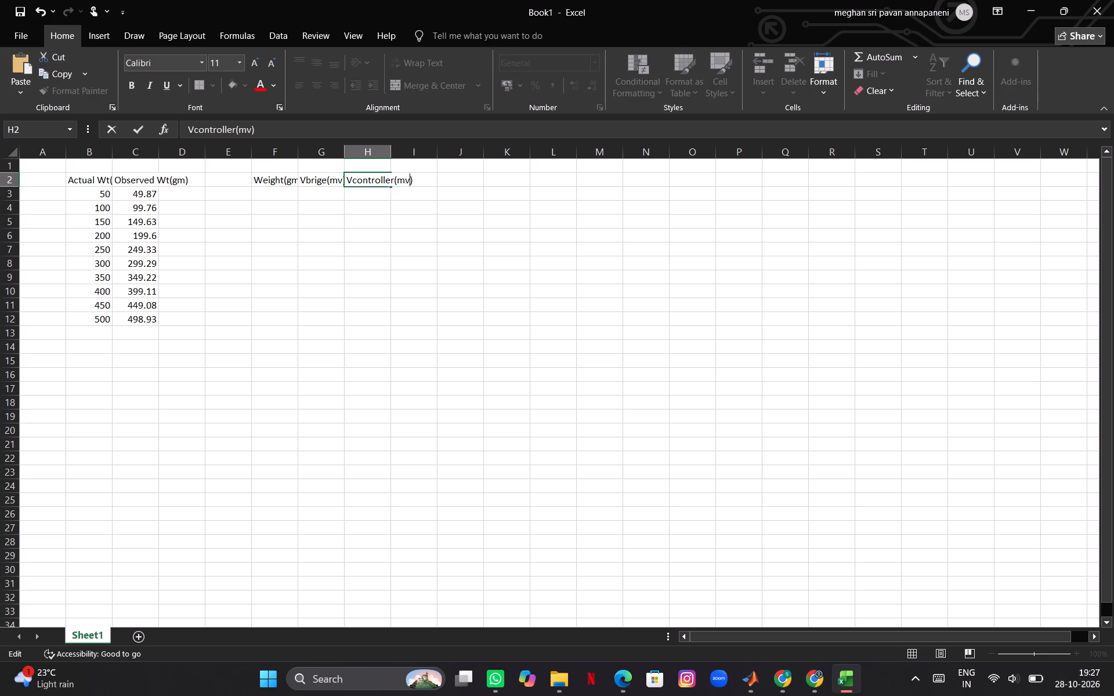
Enter the weights 50, 100, 150, 200 and 250 in cells F3 to F7.
left_click(280, 194)
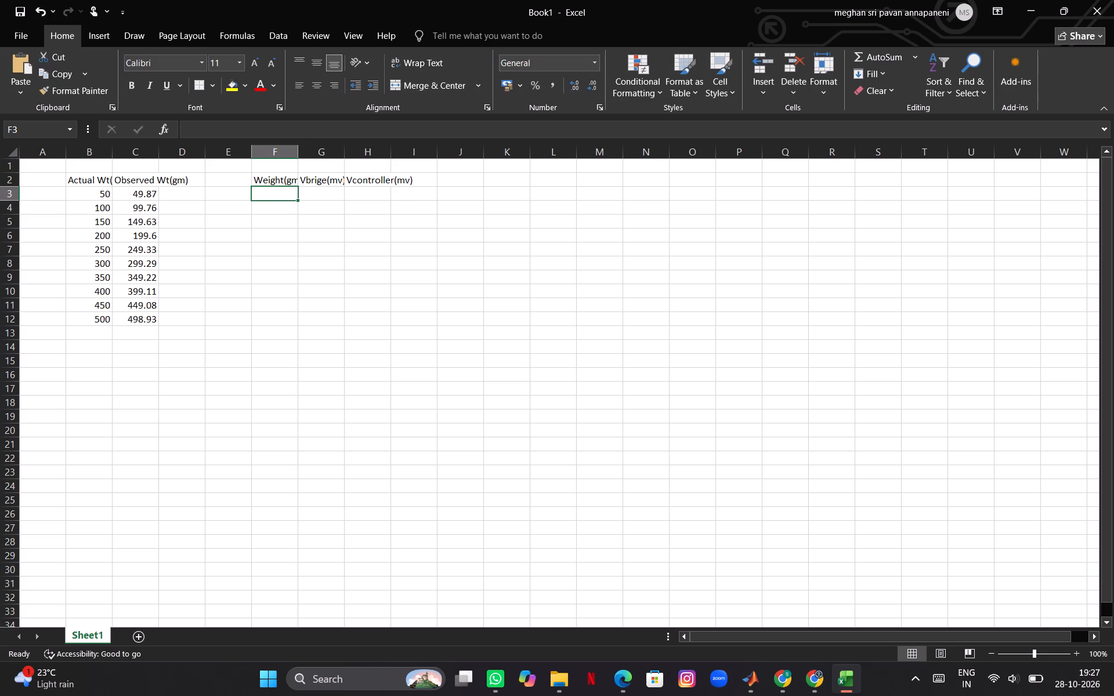
type("50")
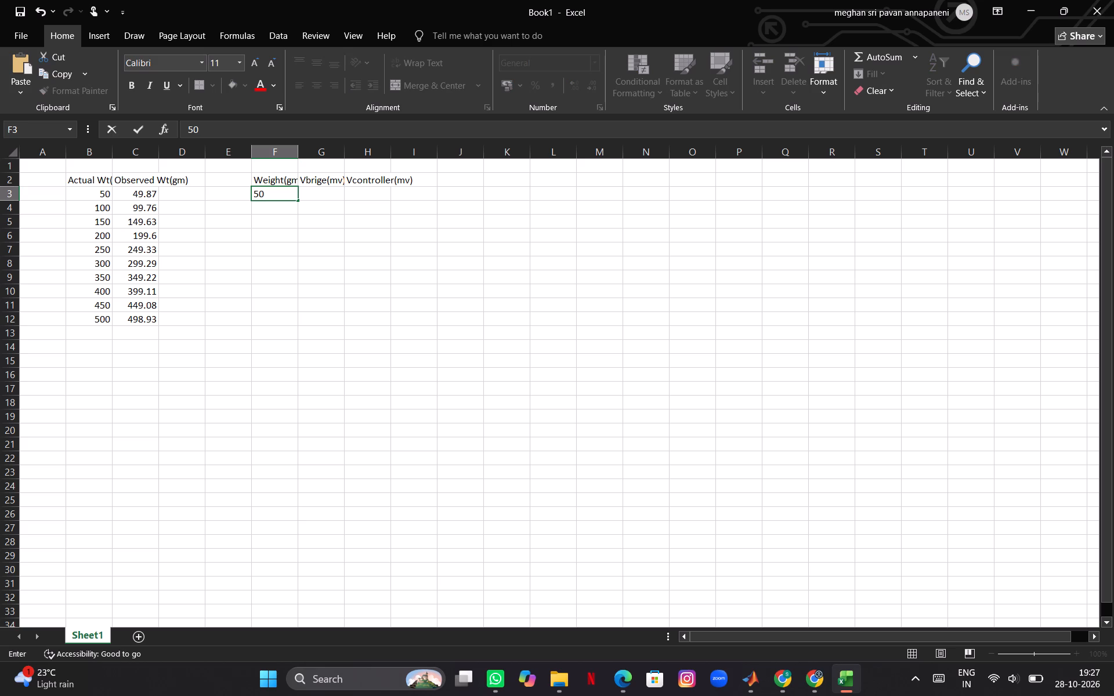
key("Down")
type("100")
key("Down")
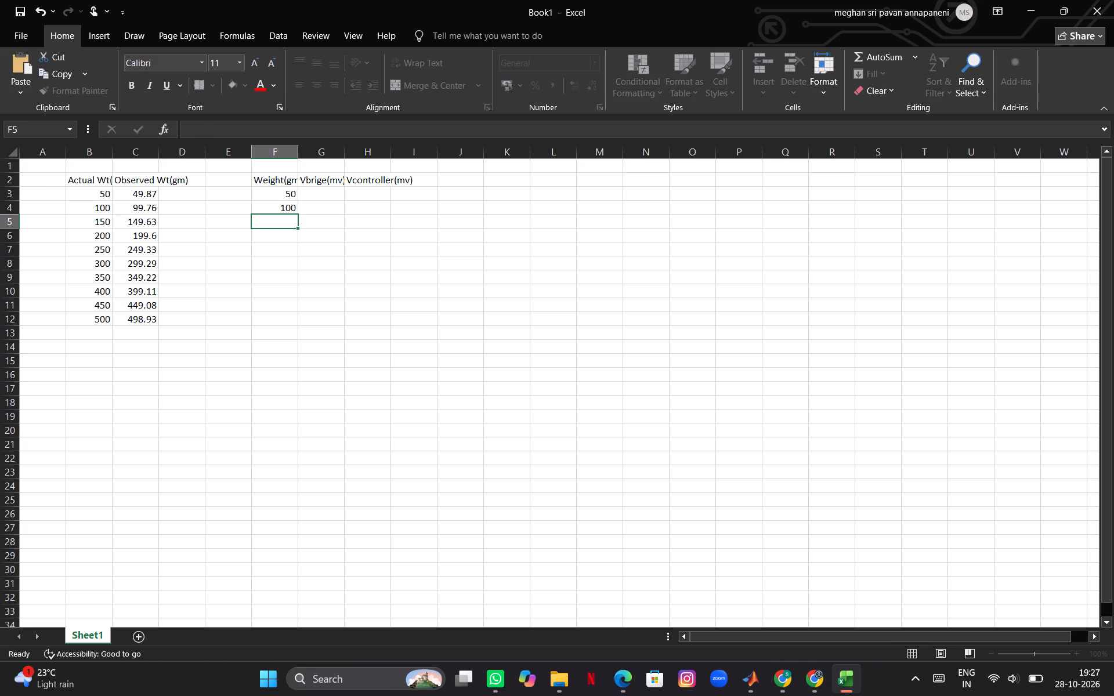
type("150")
key("Down")
type("200")
key("Down")
type("250")
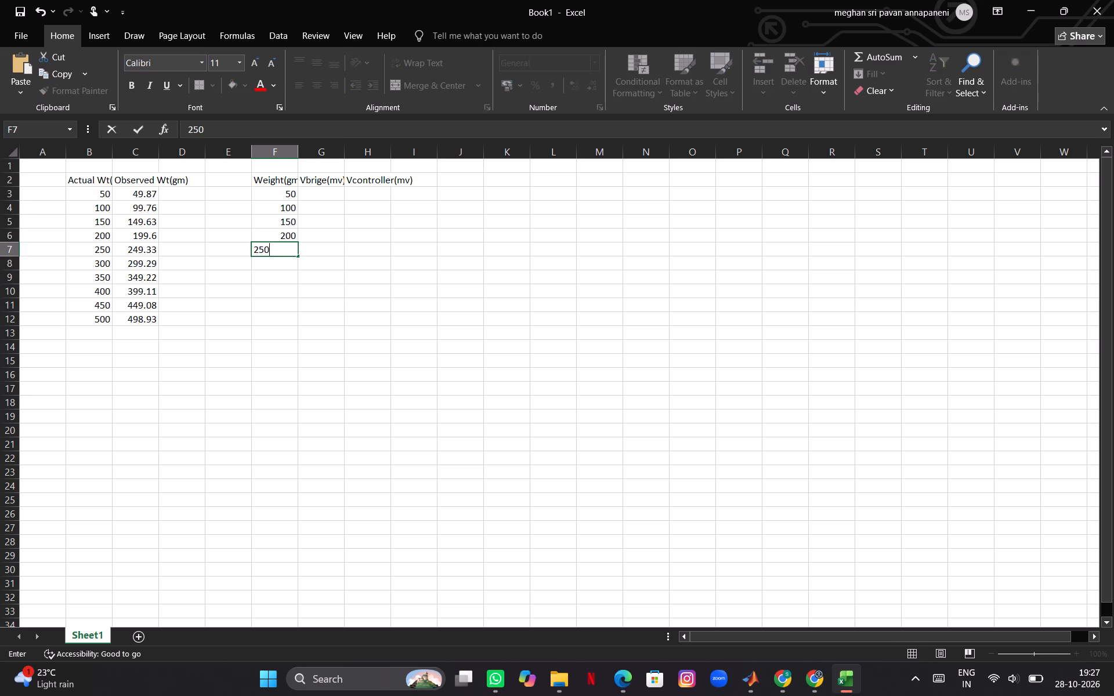
key("Down")
Complete the weight column in cells F8 to F12 with 300, 350, 400, 450 and 500.
type("300")
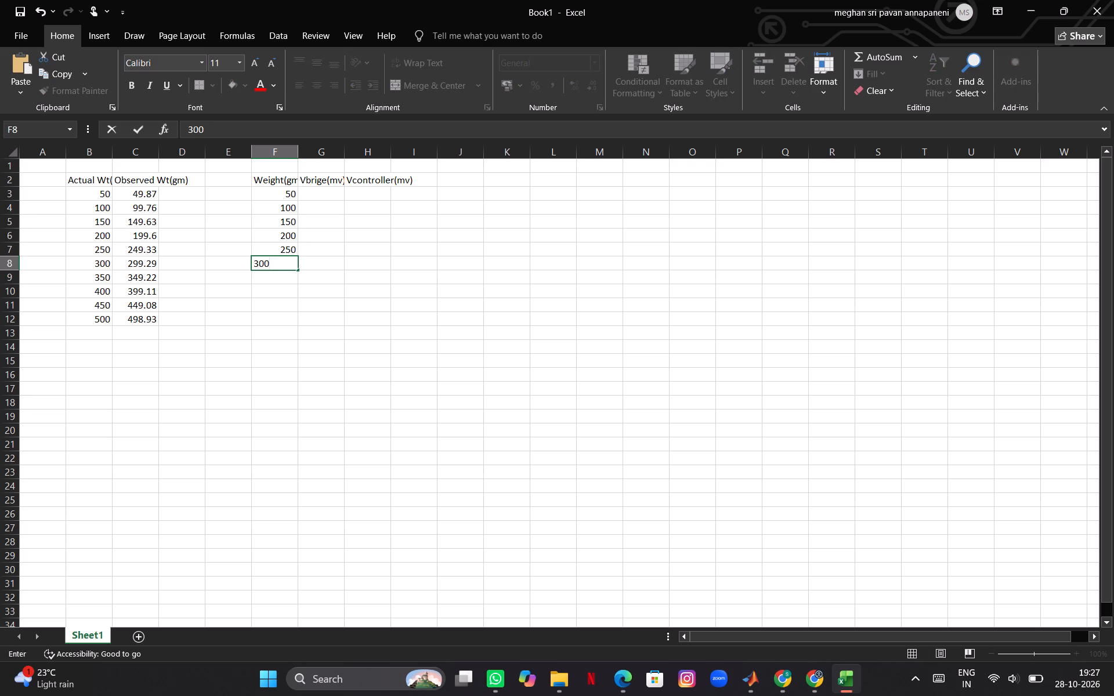
key("Down")
type("350")
key("Down")
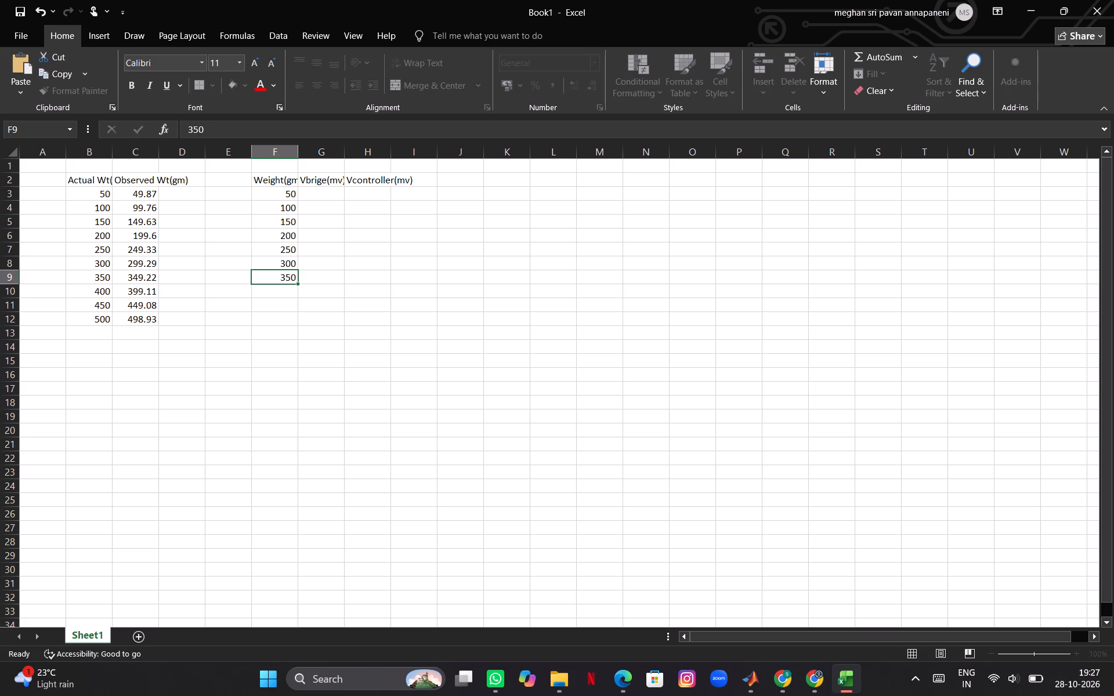
type("400")
key("Down")
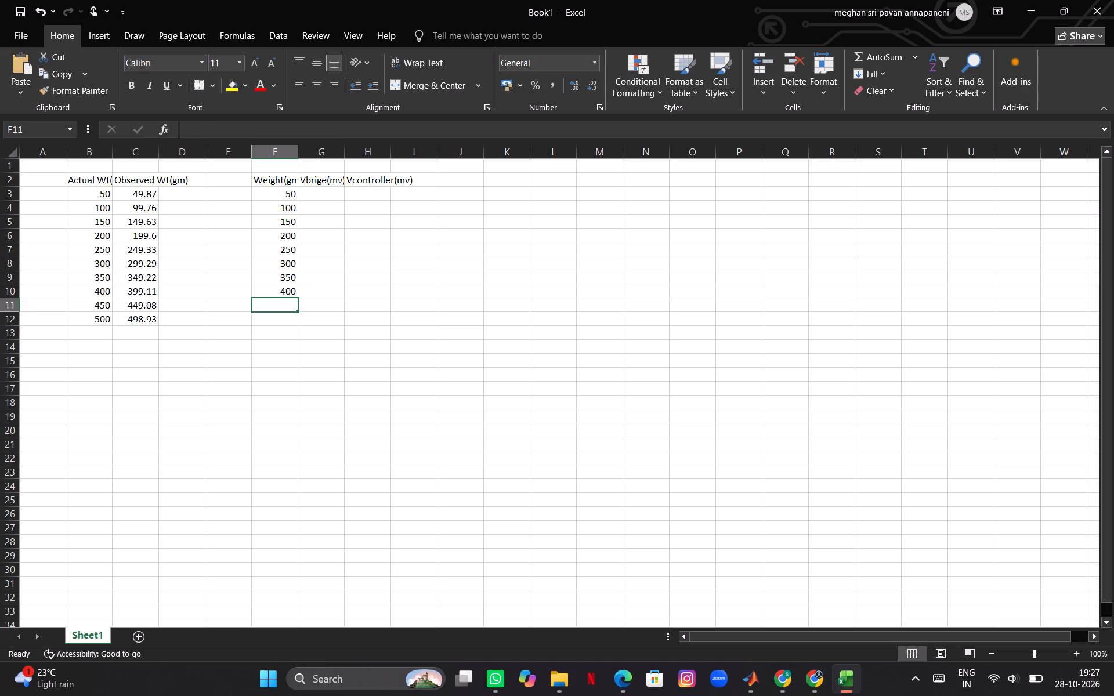
type("450")
key("Down")
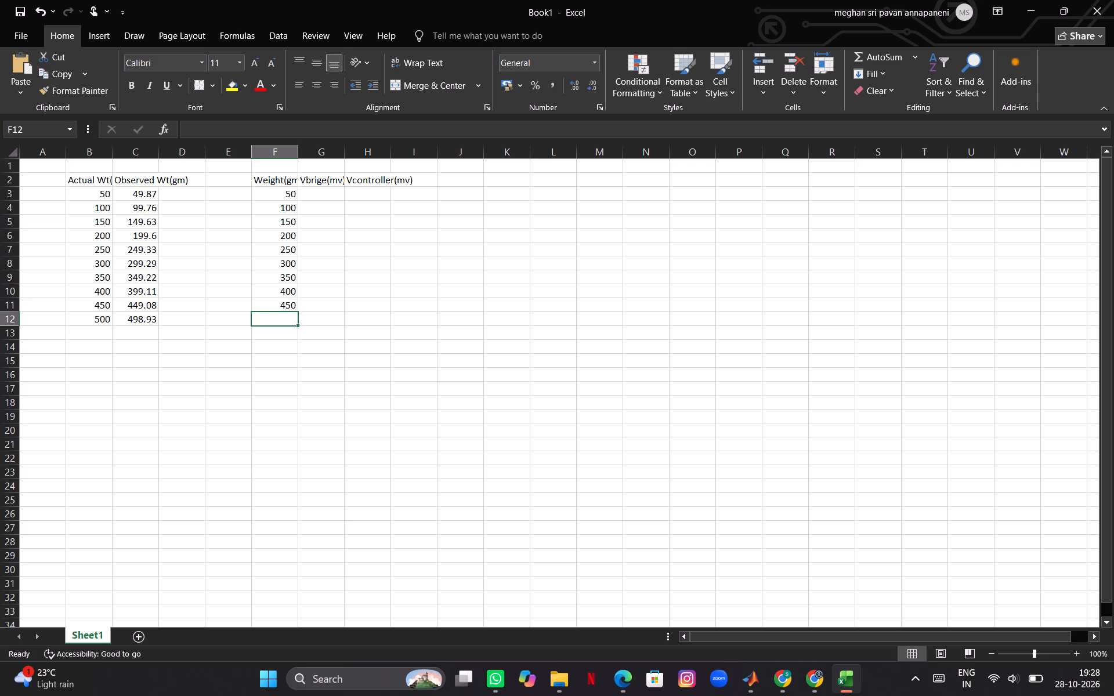
type("500")
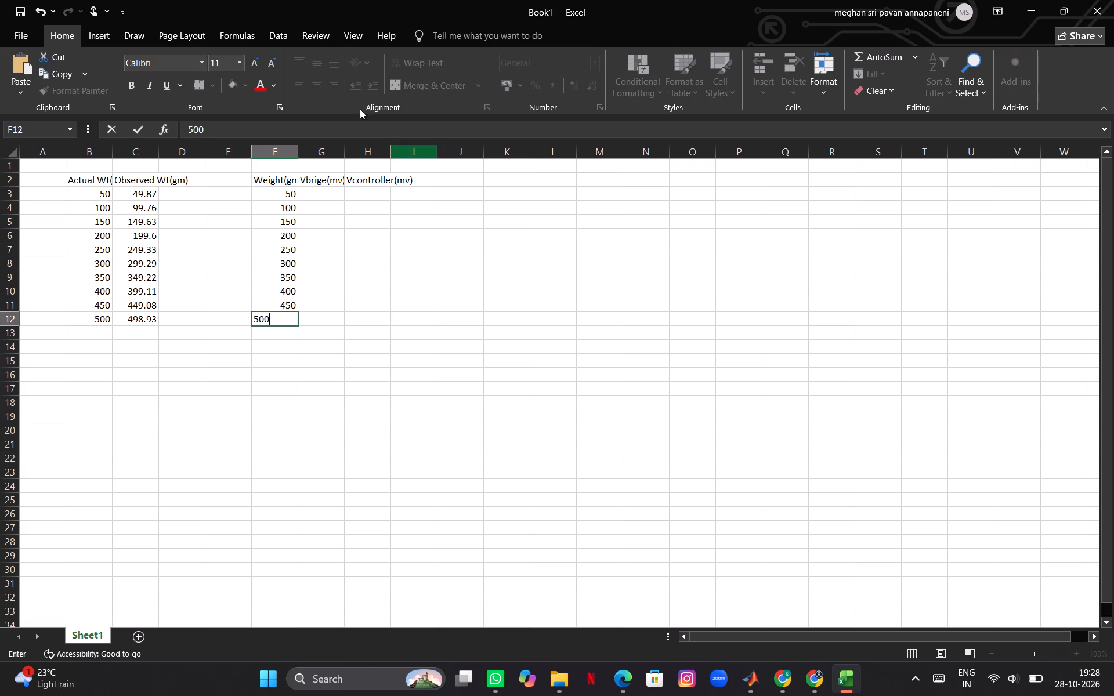
Enter the bridge voltages 0.005, 0.08, 0.155, 0.227 and 0.299 in cells G3 to G7.
left_click(325, 192)
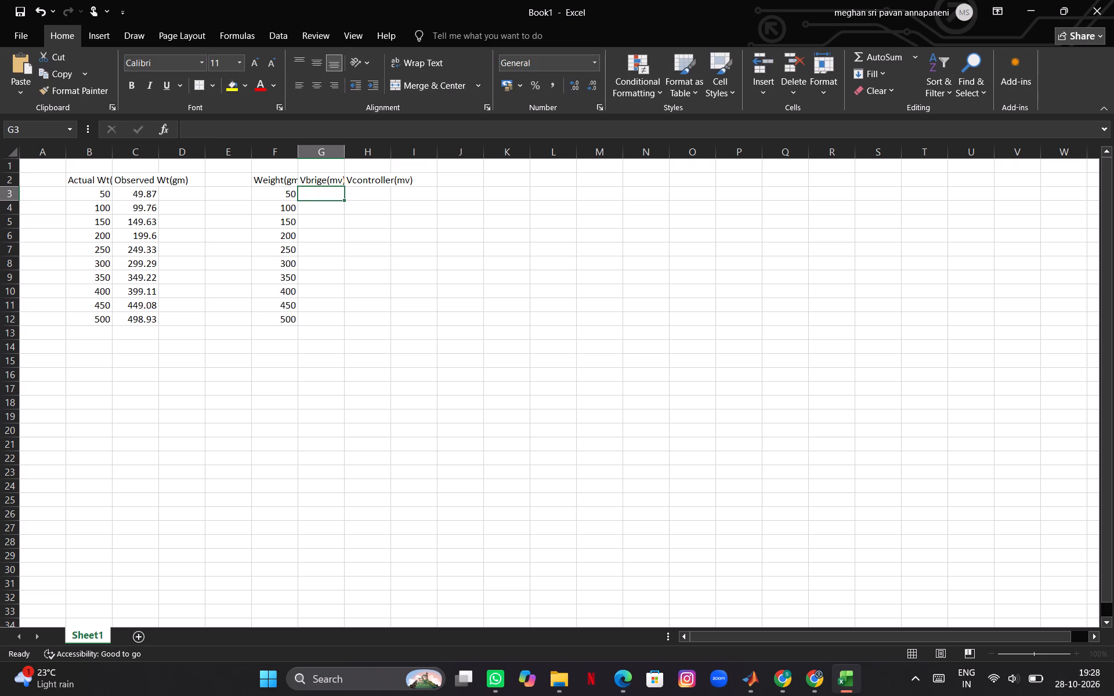
type("0.00")
key("5")
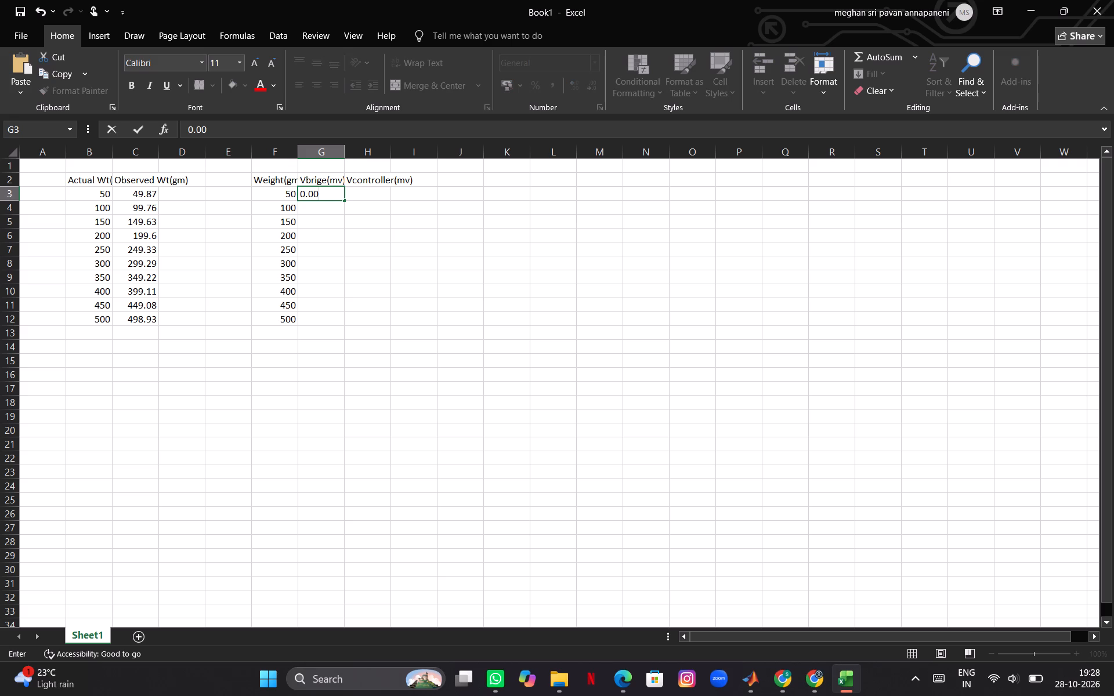
key("Down")
type("0.")
type("08")
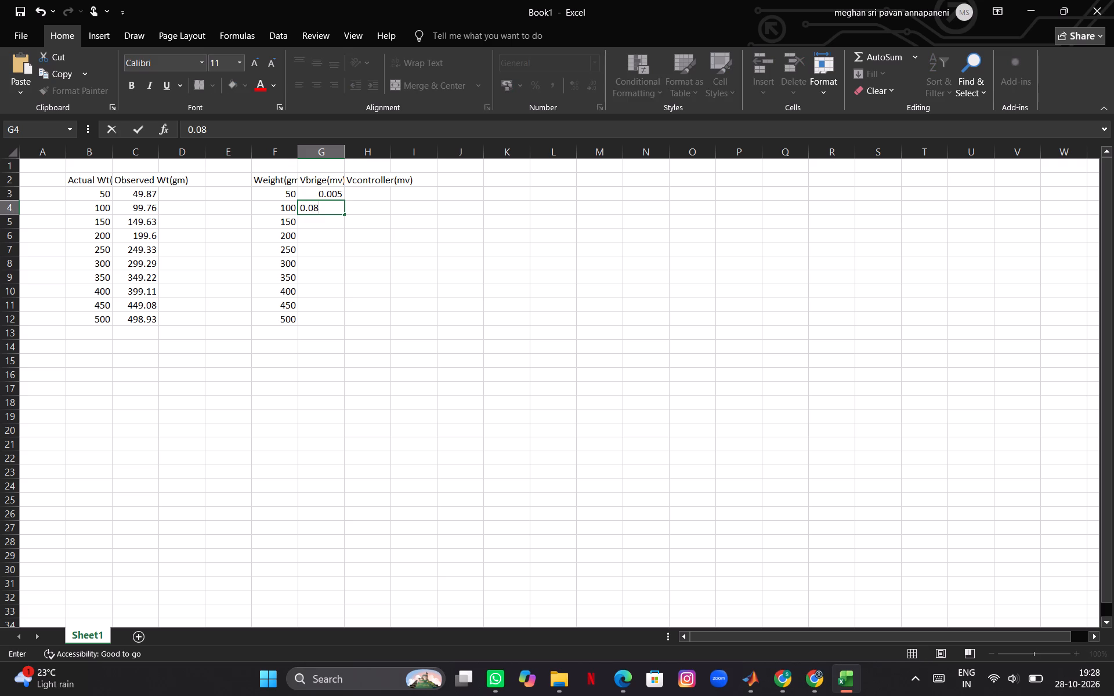
key("Down")
type("0.155")
key("Down")
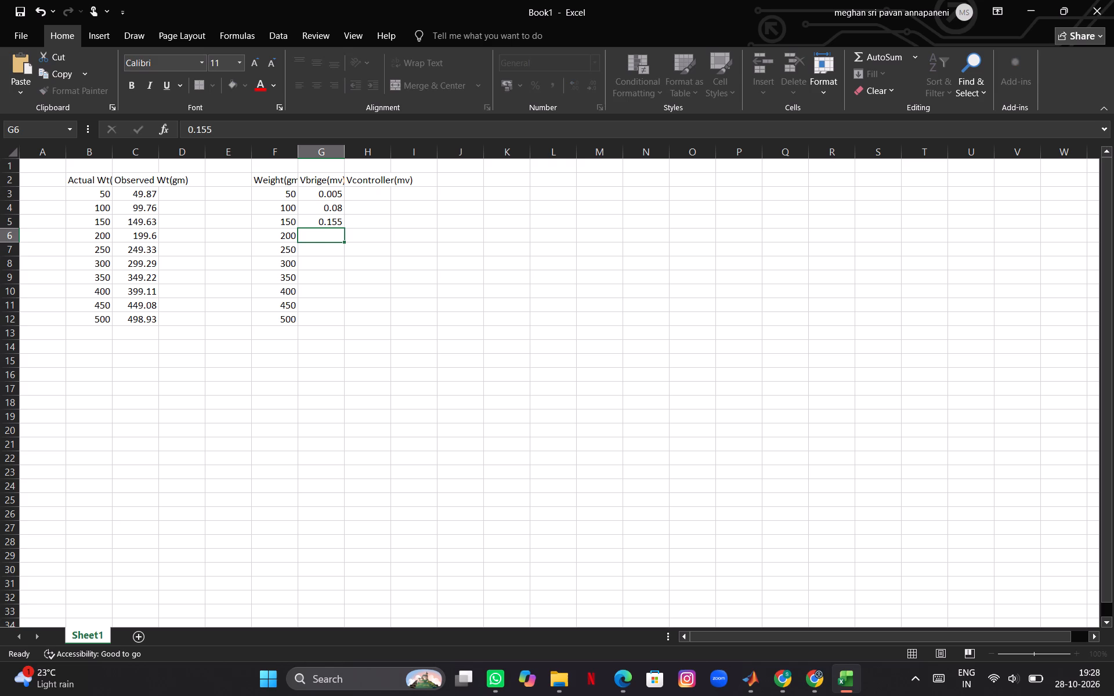
type("0.227")
key("Down")
type("0.299")
key("Down")
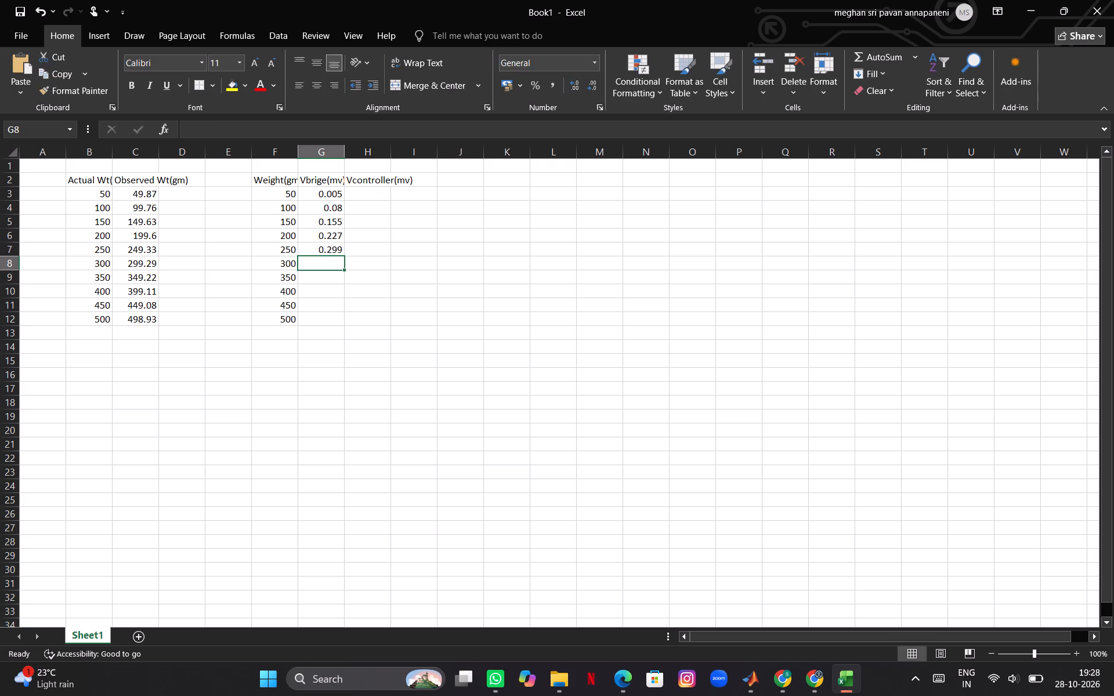
Complete the bridge voltage column in cells G8 to G12 with 0.372, 0.445, 0.519, 0.593 and 0.652.
type("0.")
type("372")
key("Down")
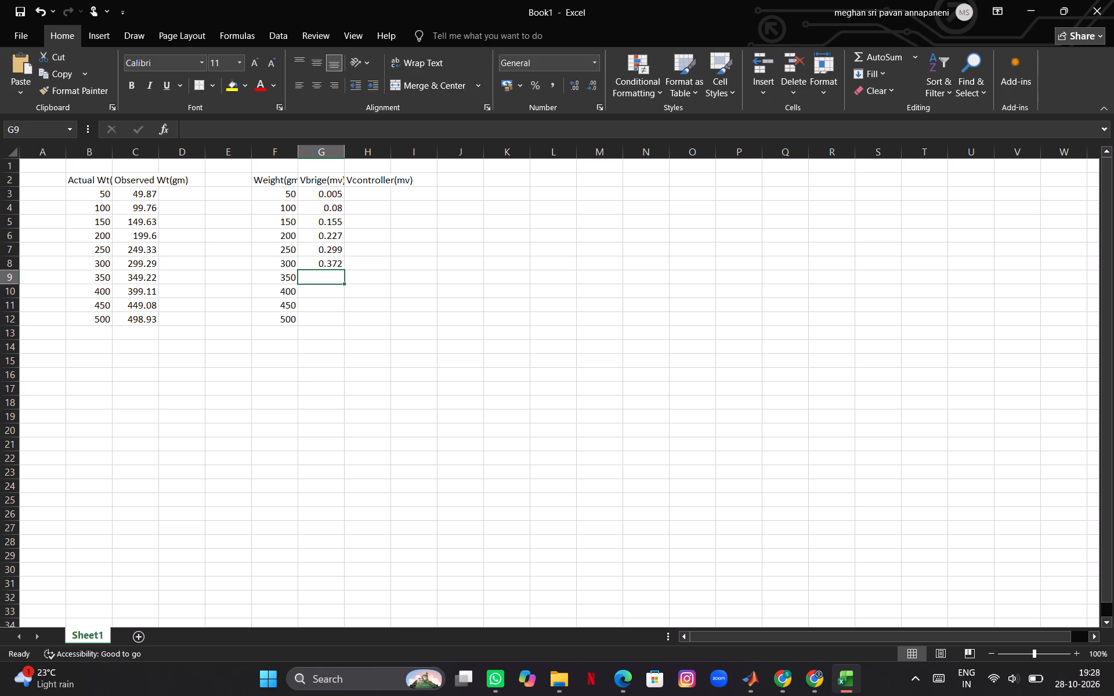
type("0.445")
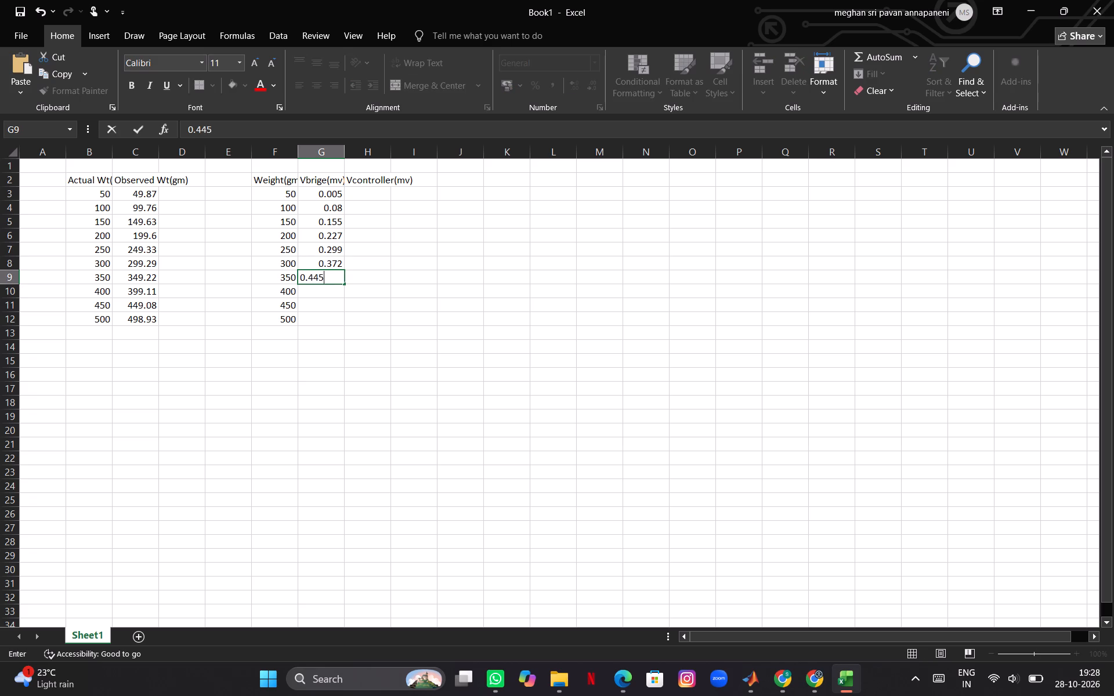
key("Down")
type("0.519")
key("Down")
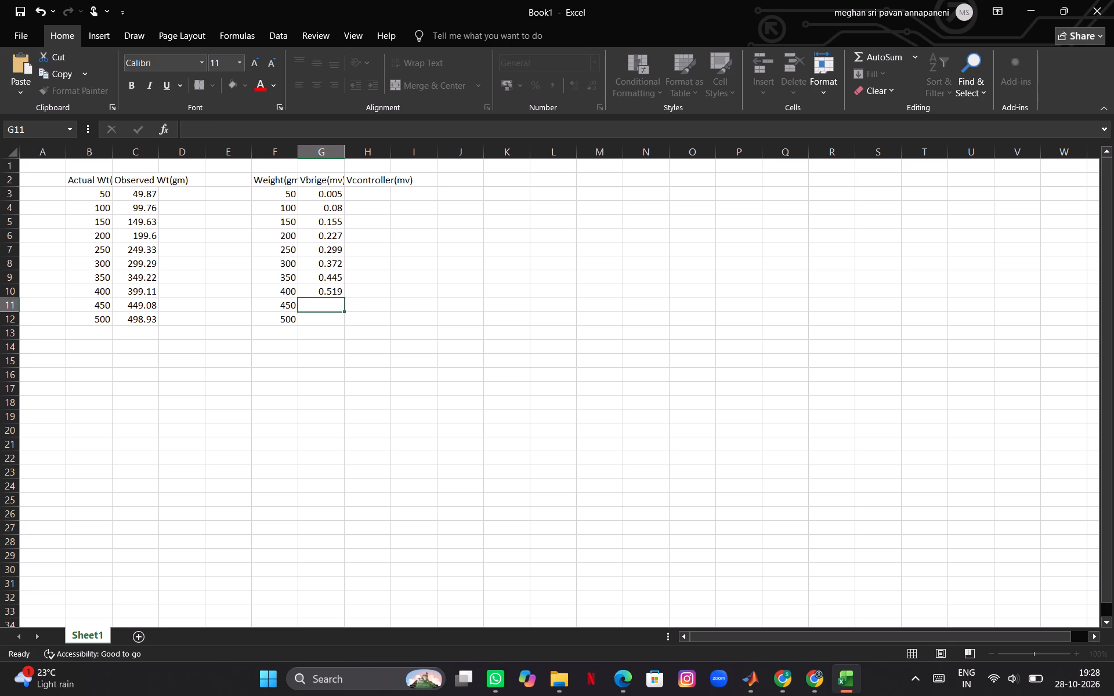
type("0.5")
type("93")
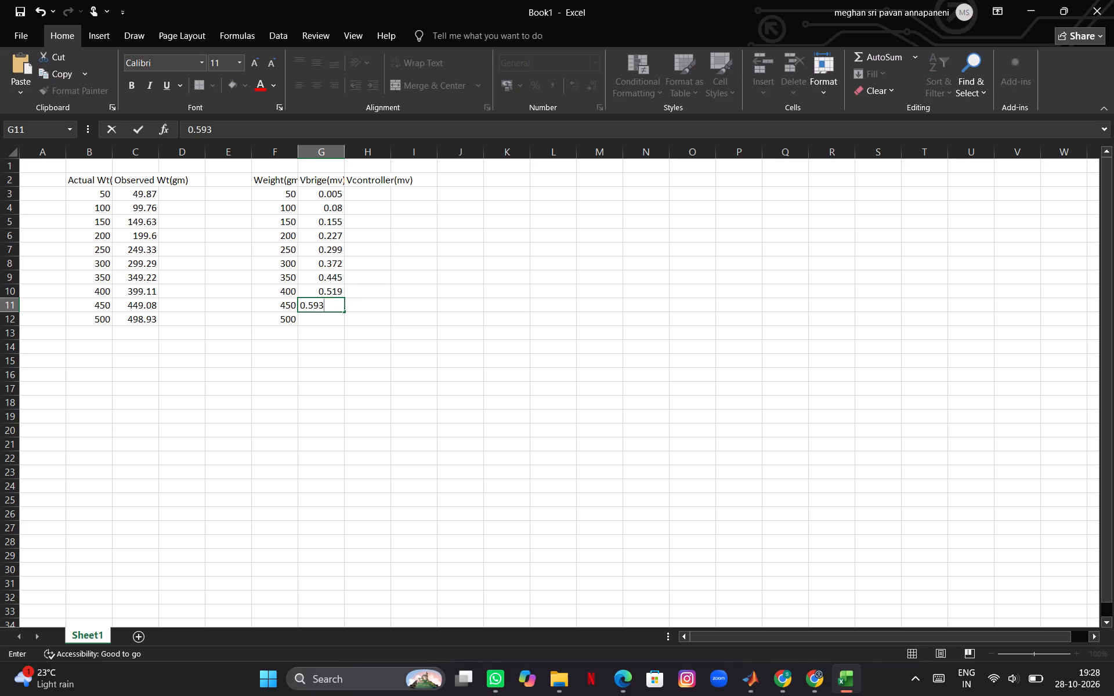
key("Down")
type("0/")
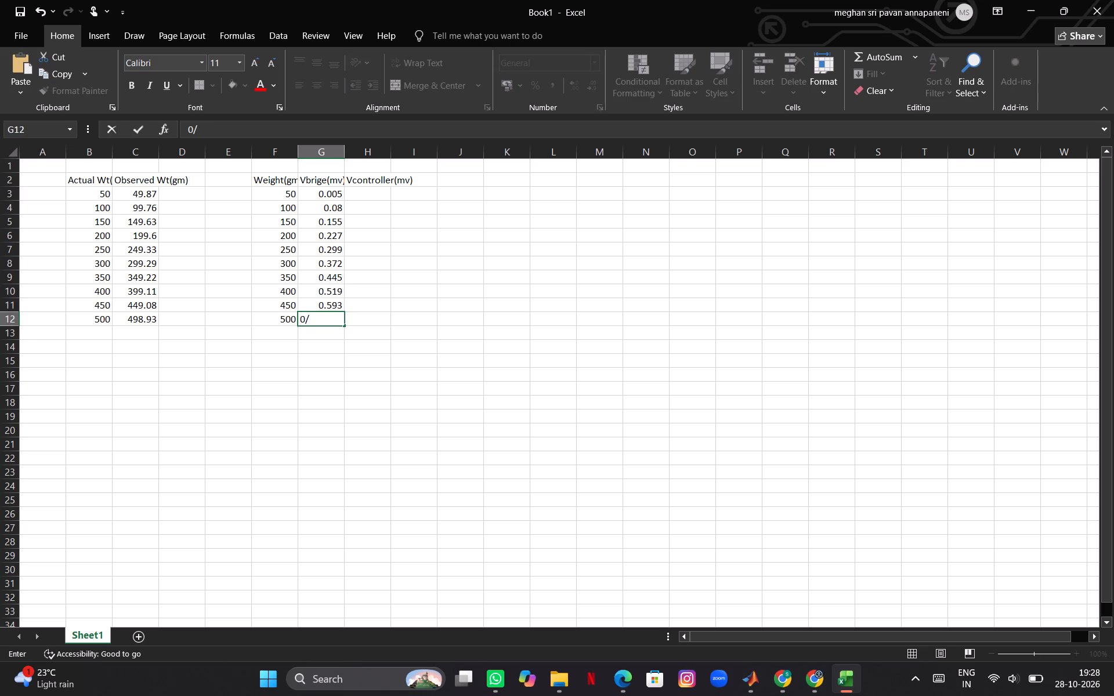
key("BackSpace")
key("period")
type("652")
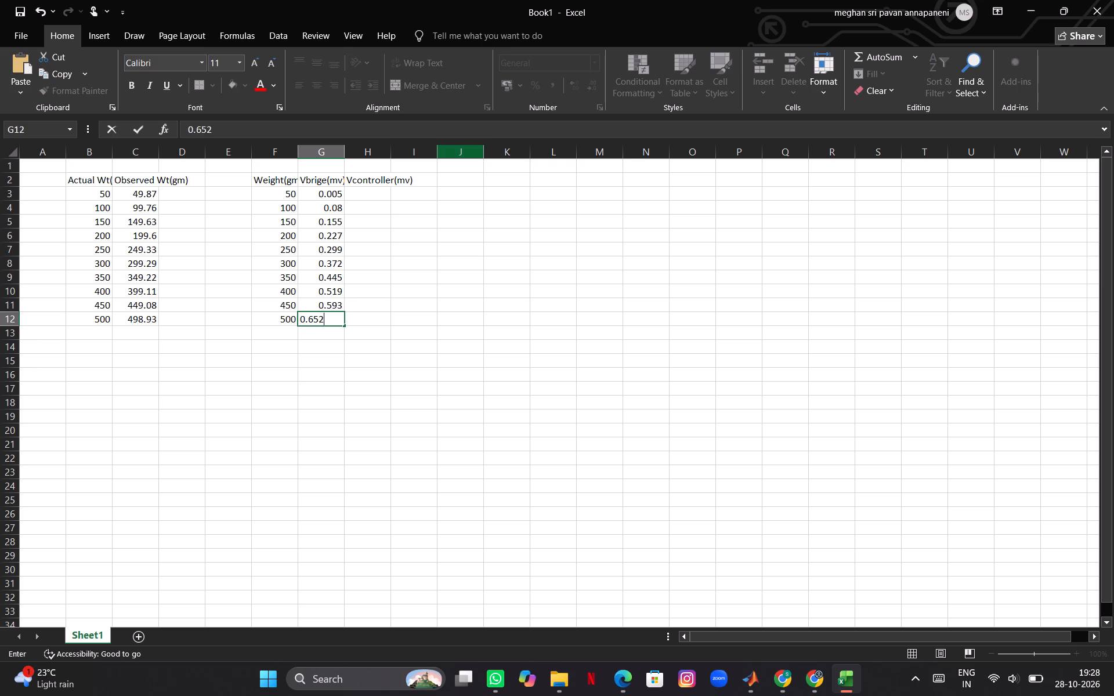
Enter the controller voltages 0.447, 0.972, 1.47, 1.95 and 2.49 in cells H3 to H7.
left_click(368, 193)
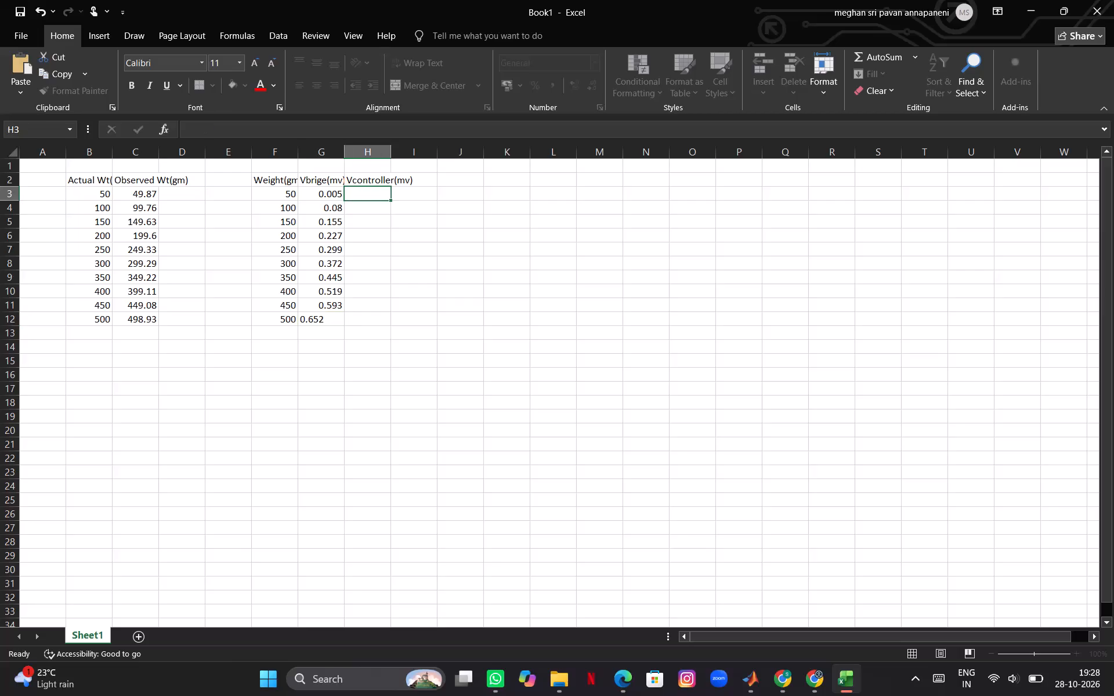
type("0.447")
key("Down")
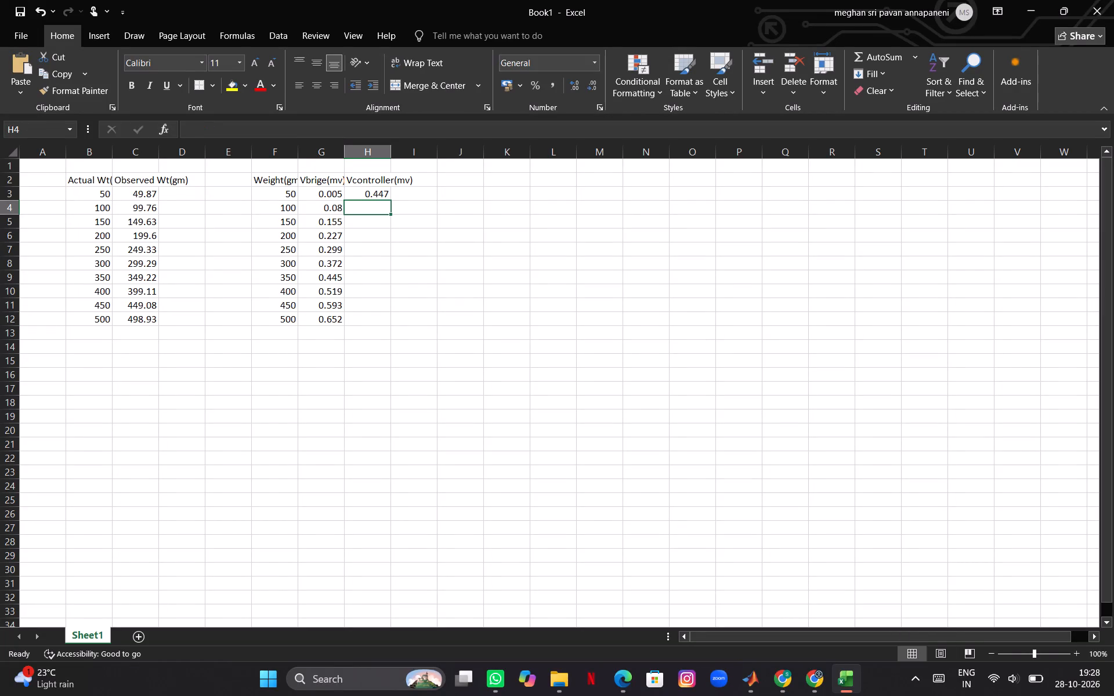
type("0.972")
key("Down")
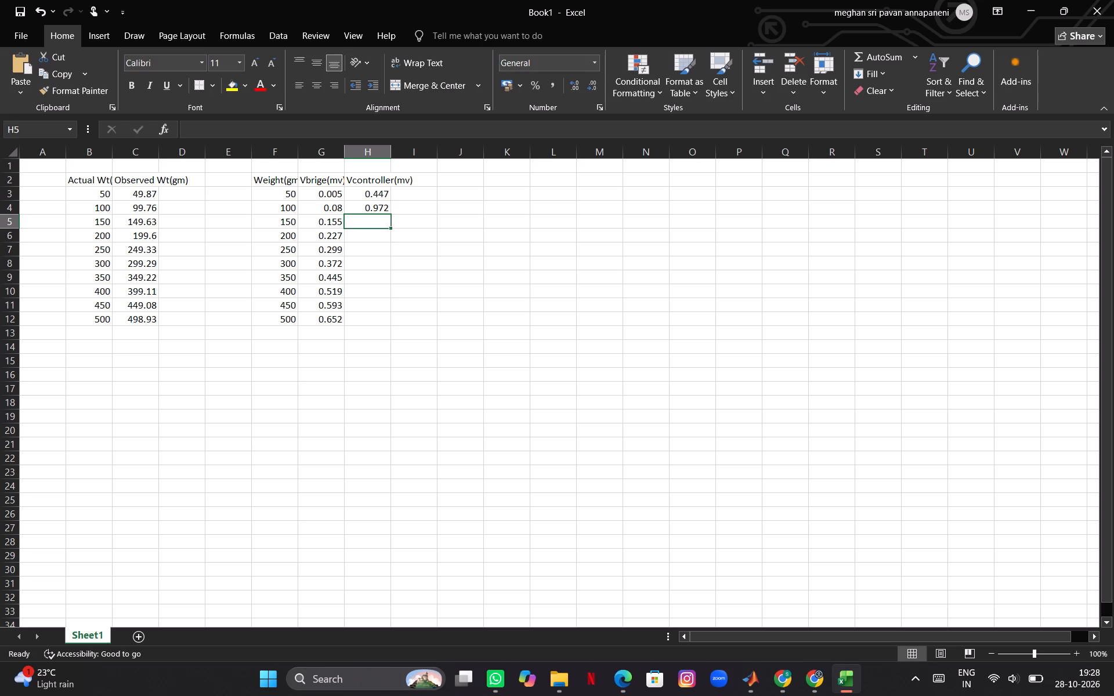
type("1.47")
key("Down")
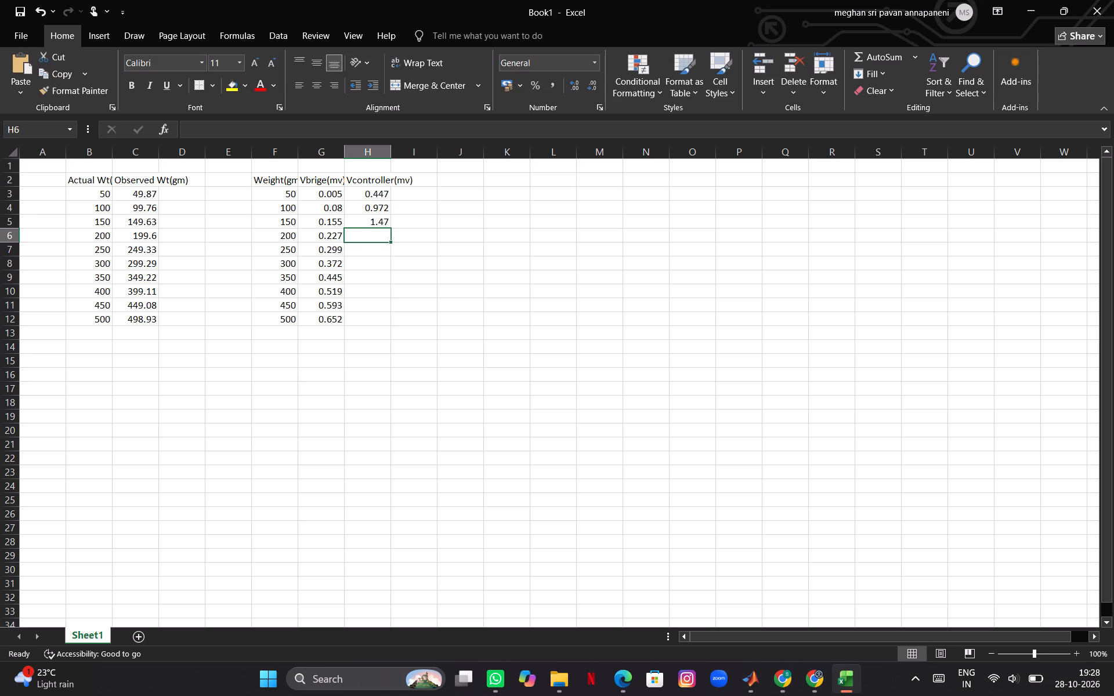
type("1.95")
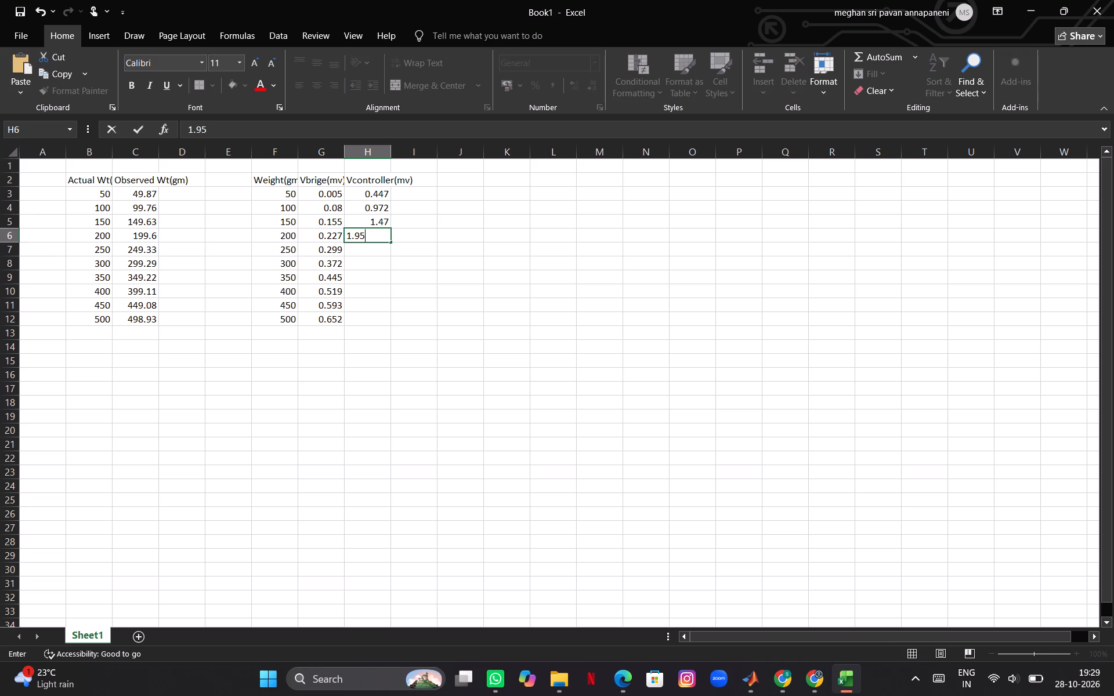
key("Down")
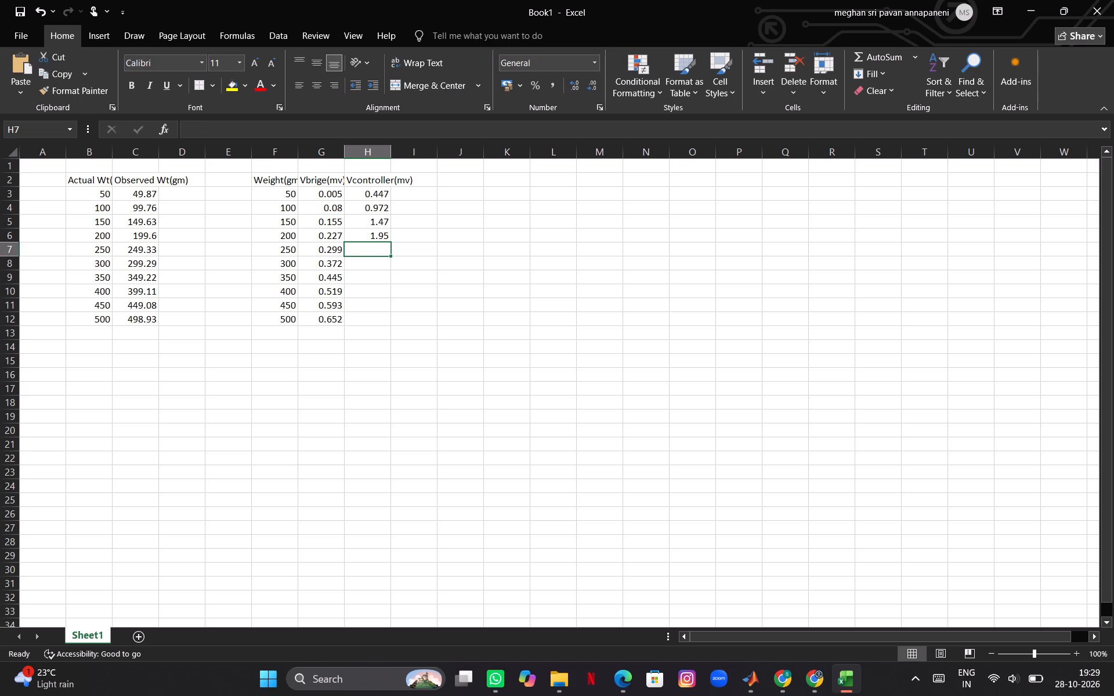
type("2.49")
key("Down")
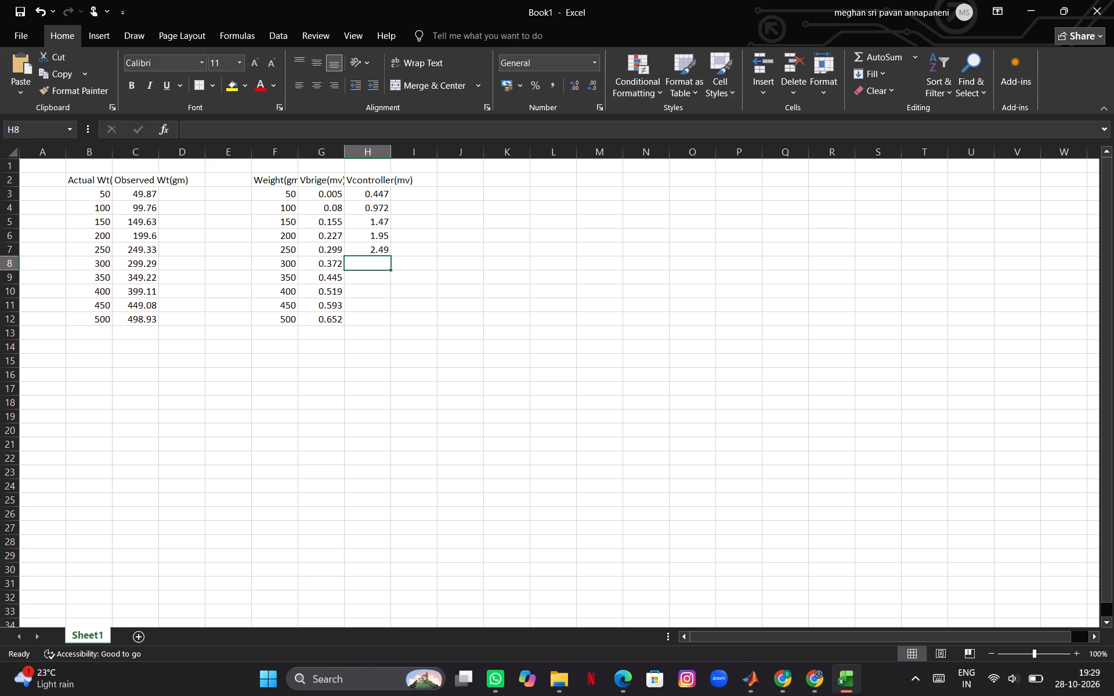
Complete the controller voltage column in cells H8 to H12 with 2.95, 3.49, 4.05, 4.46 and 4.98.
type("2.")
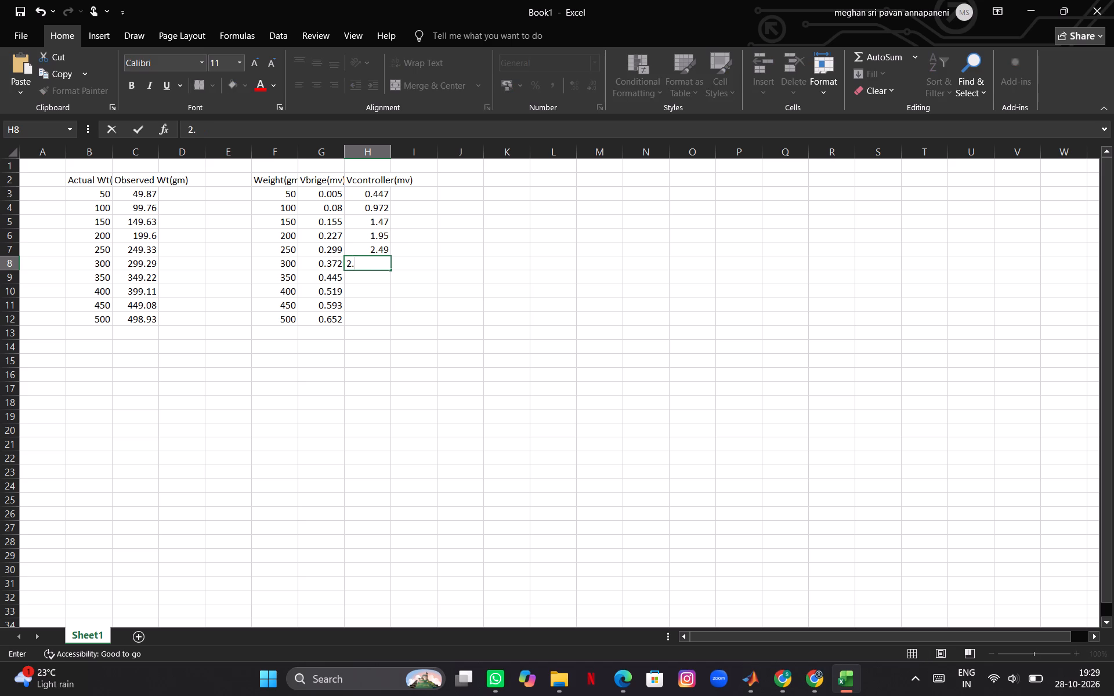
type("95")
key("Down")
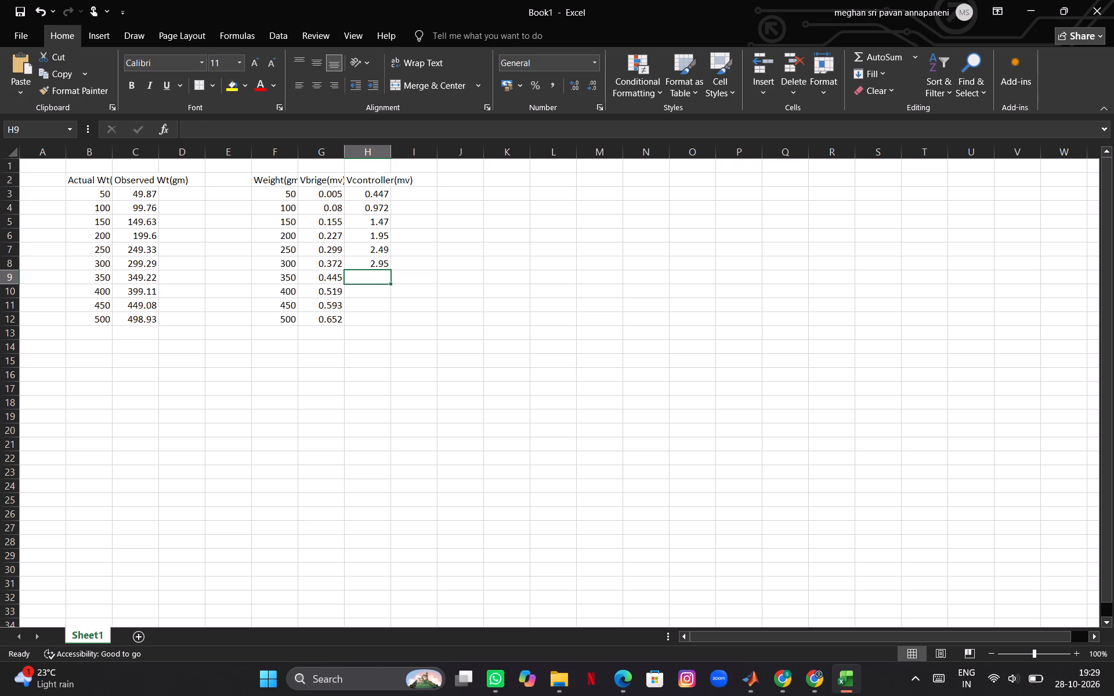
type("3.49")
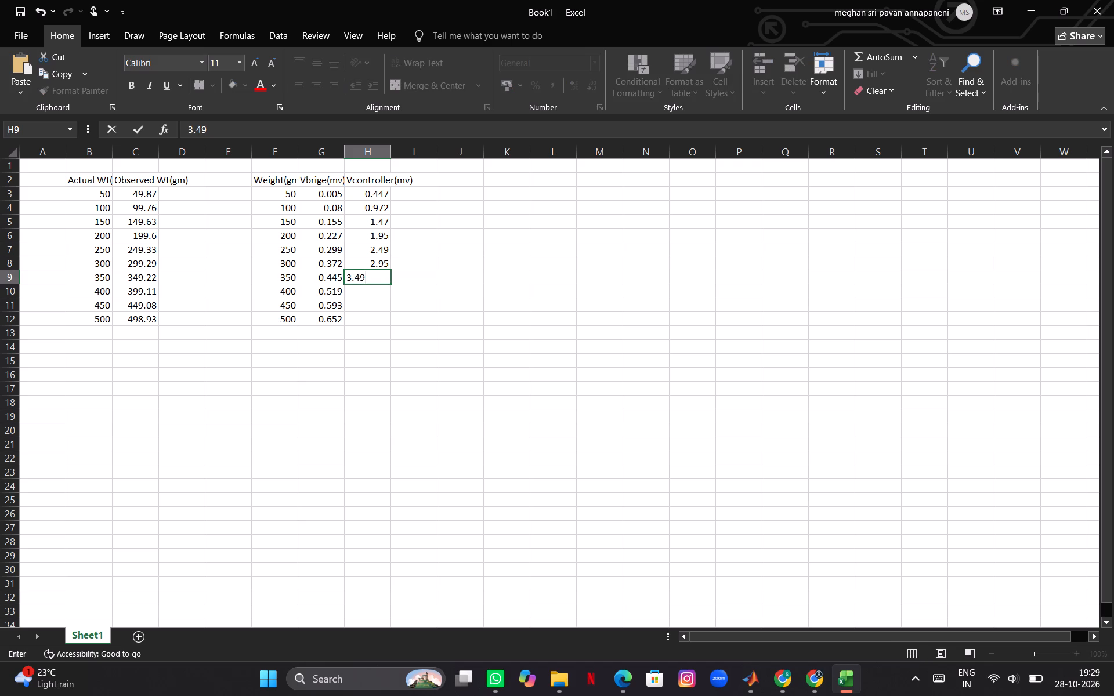
key("Down")
type("4.05")
key("Down")
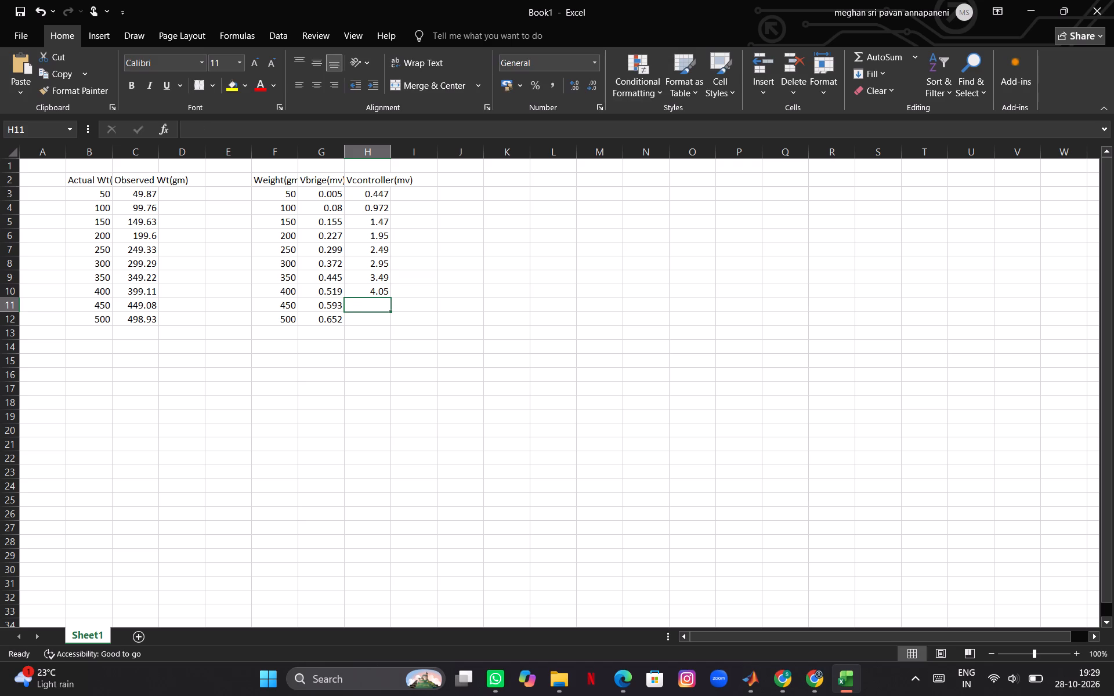
type("4.4")
key("6")
key("Down")
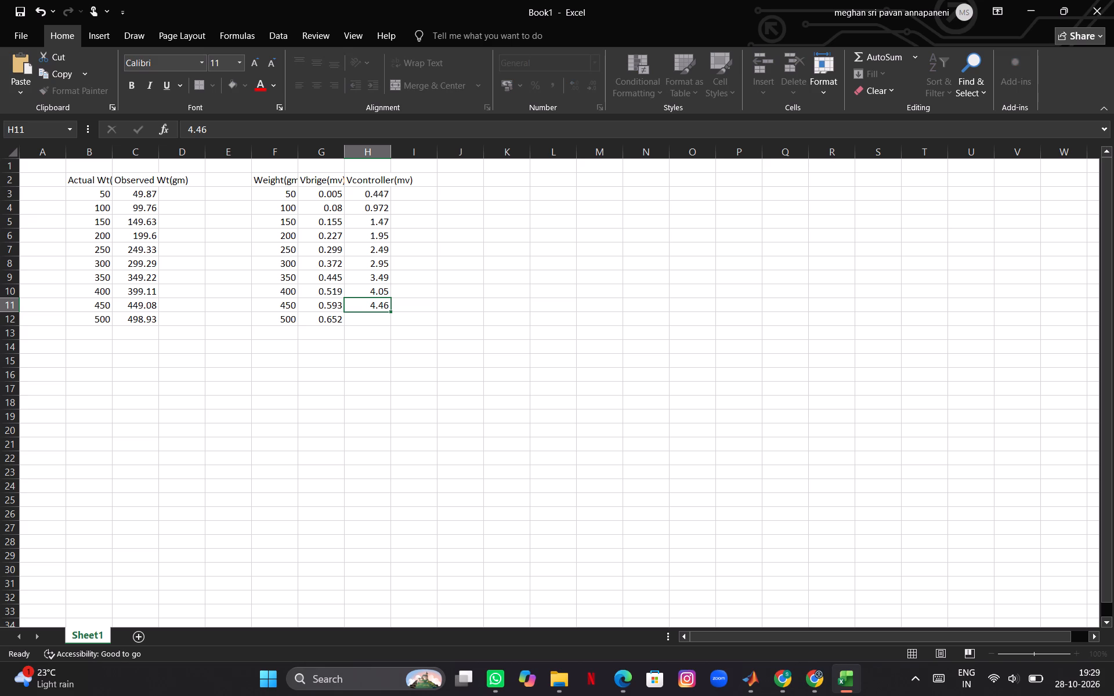
type("4.98")
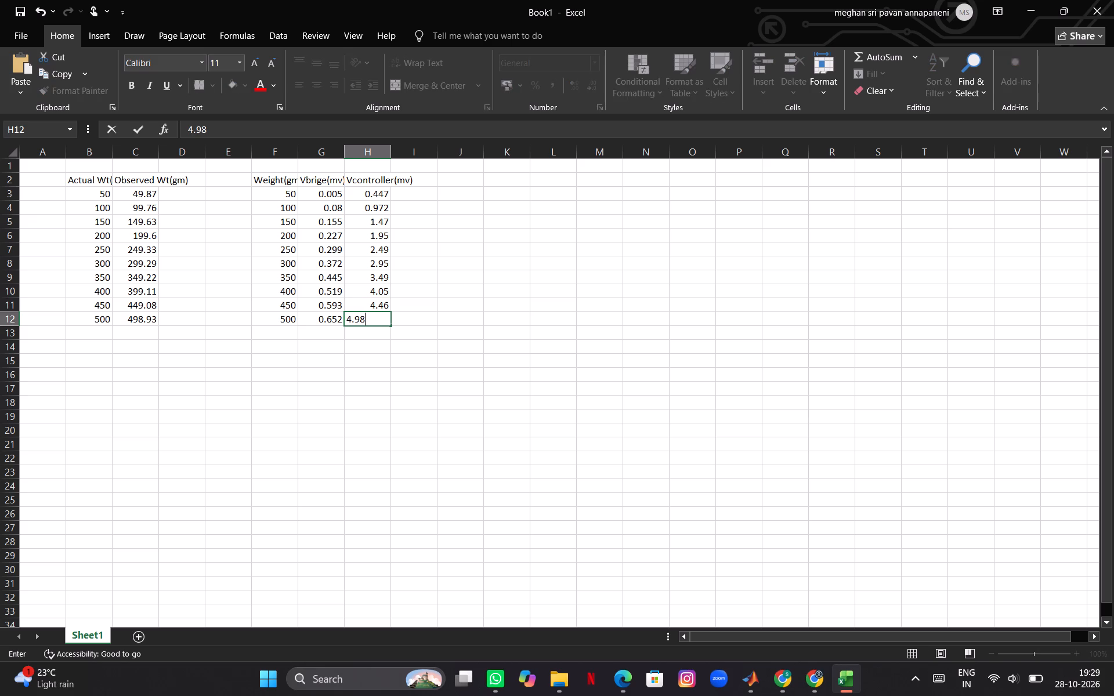
scroll(580, 259, "left", 1)
left_click_drag(429, 182, 429, 182)
left_click_drag(429, 182, 423, 184)
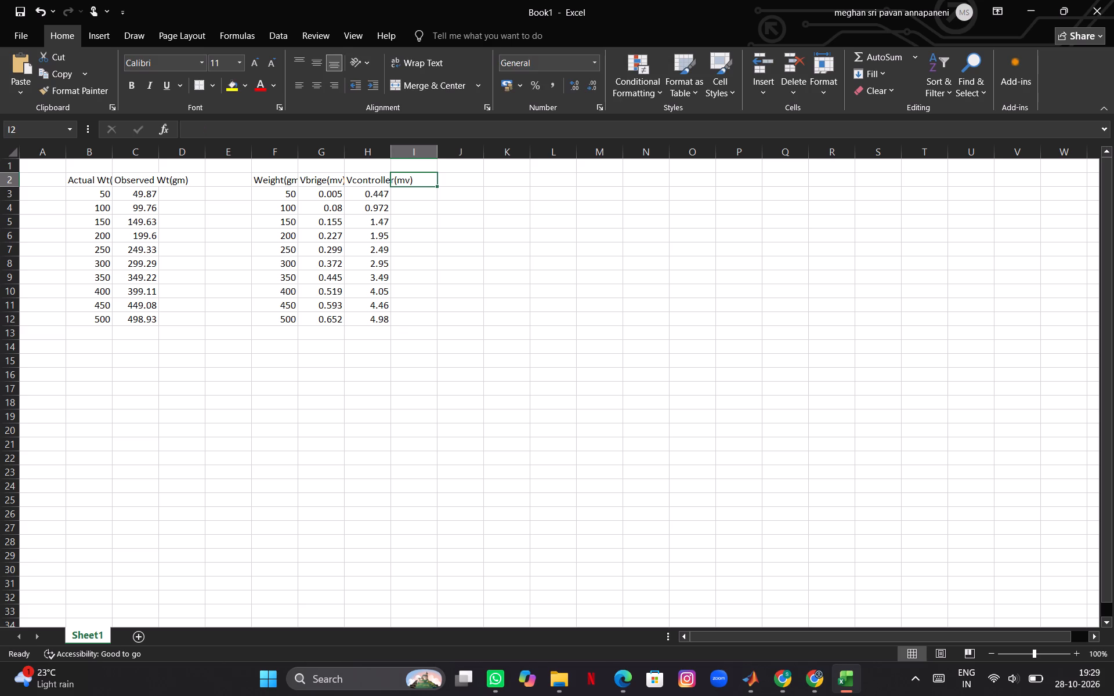
left_click(423, 184)
Enter the note "C.F=616.31" in cell L2, apart from the second table.
left_click(544, 182)
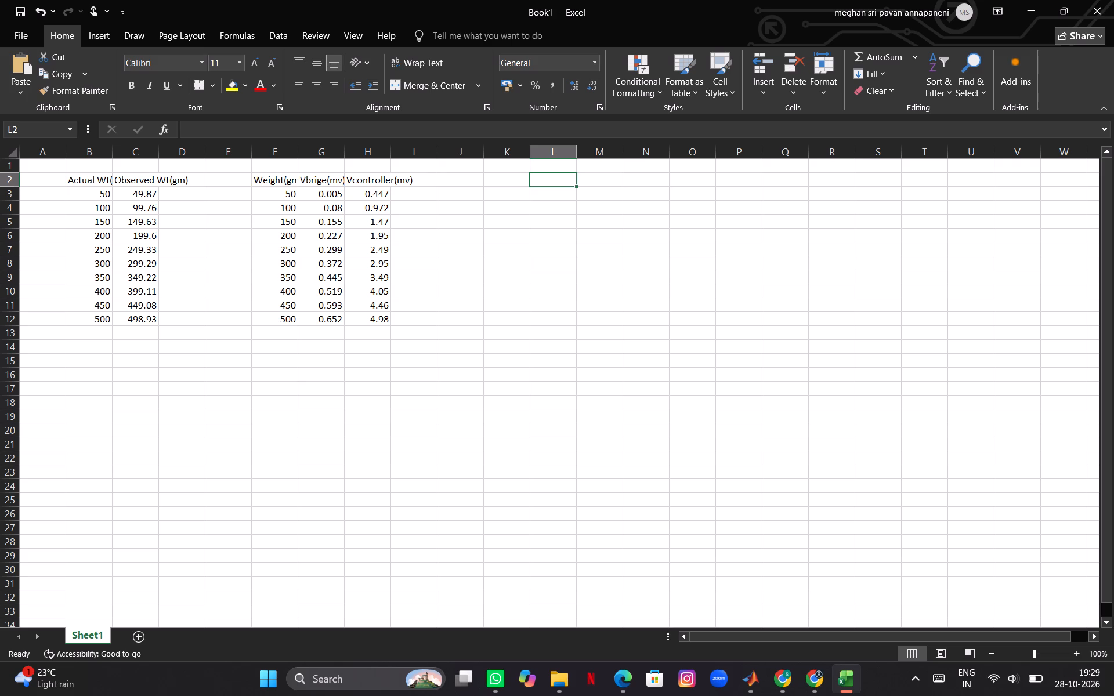
key("shift+c")
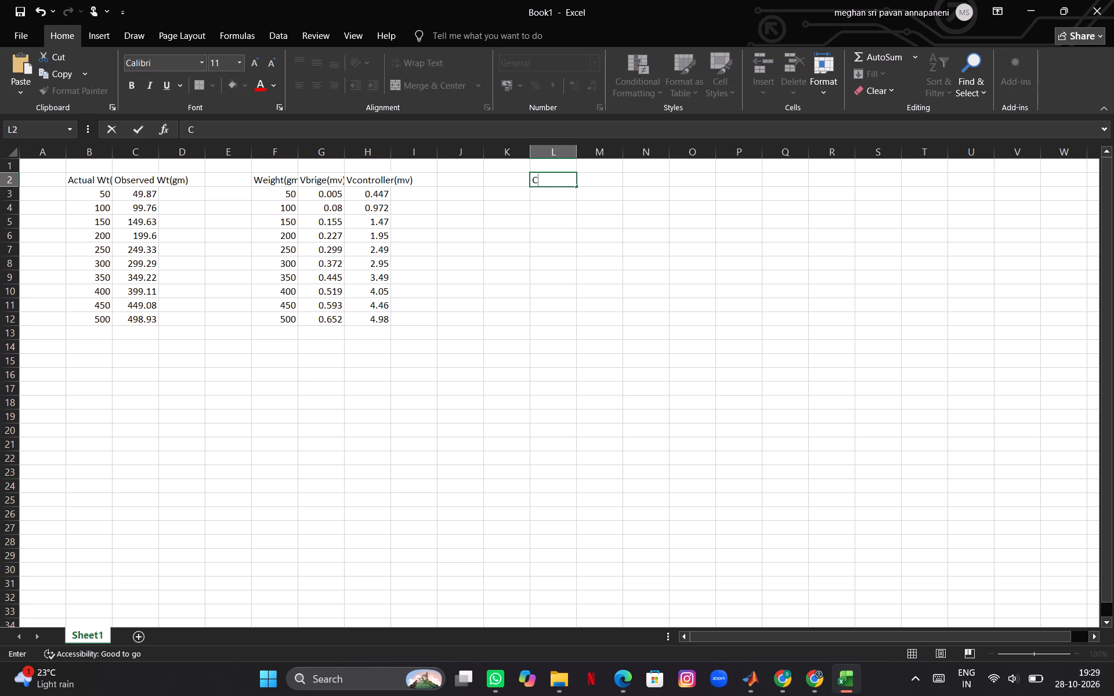
key("period")
key("shift+f")
key("equal")
type("616")
type(".31")
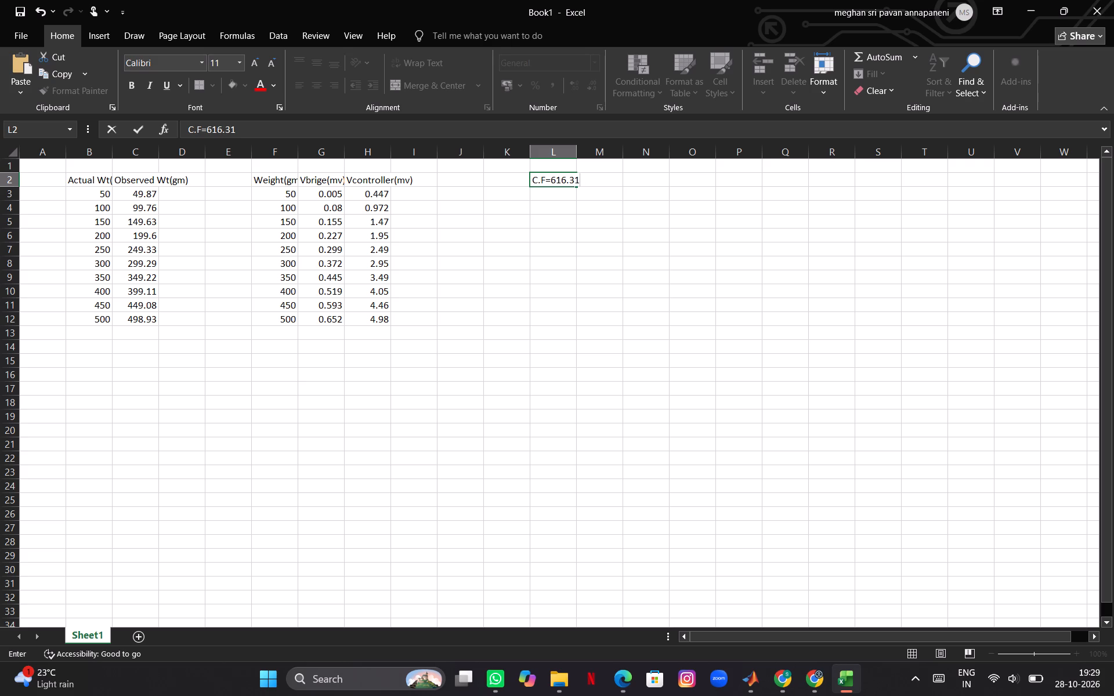
Enter the note "Tare=47.88" in cell N2, beside the C.F note.
left_click(636, 180)
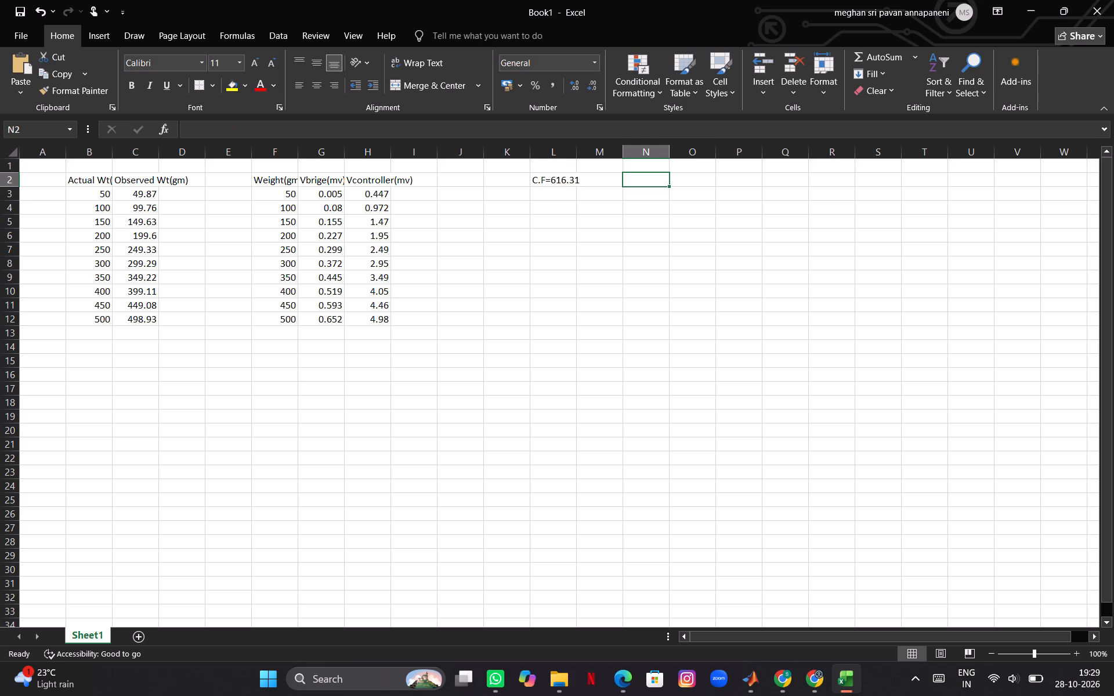
type("Ta")
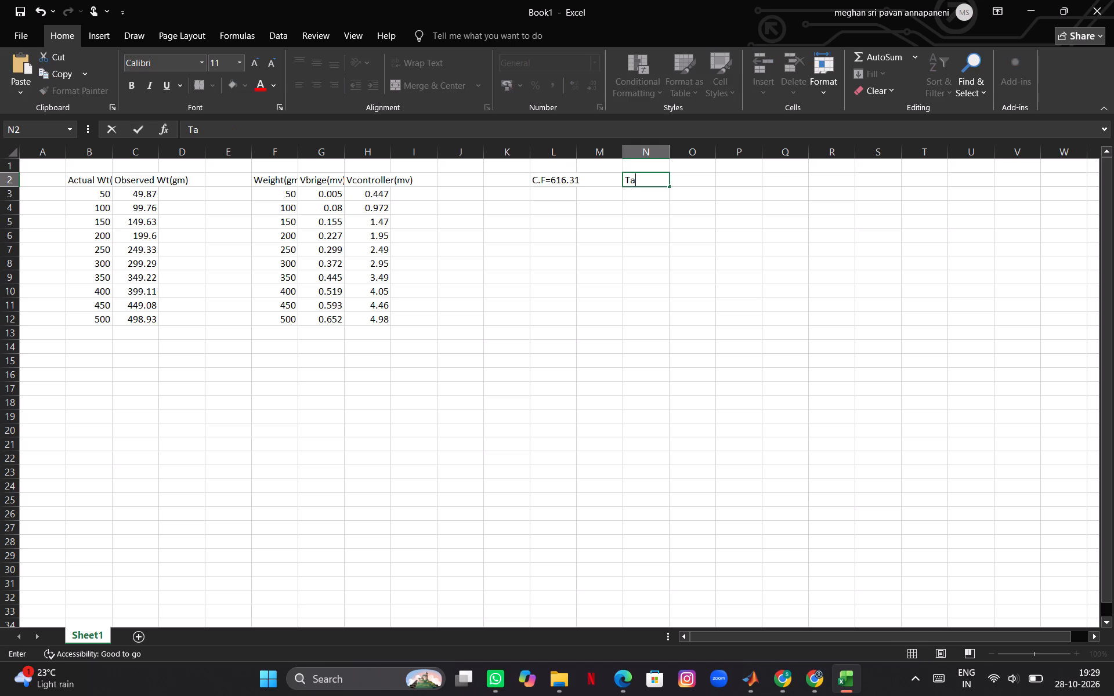
type("re")
key("minus")
key("BackSpace")
key("equal")
type("47")
type(".88")
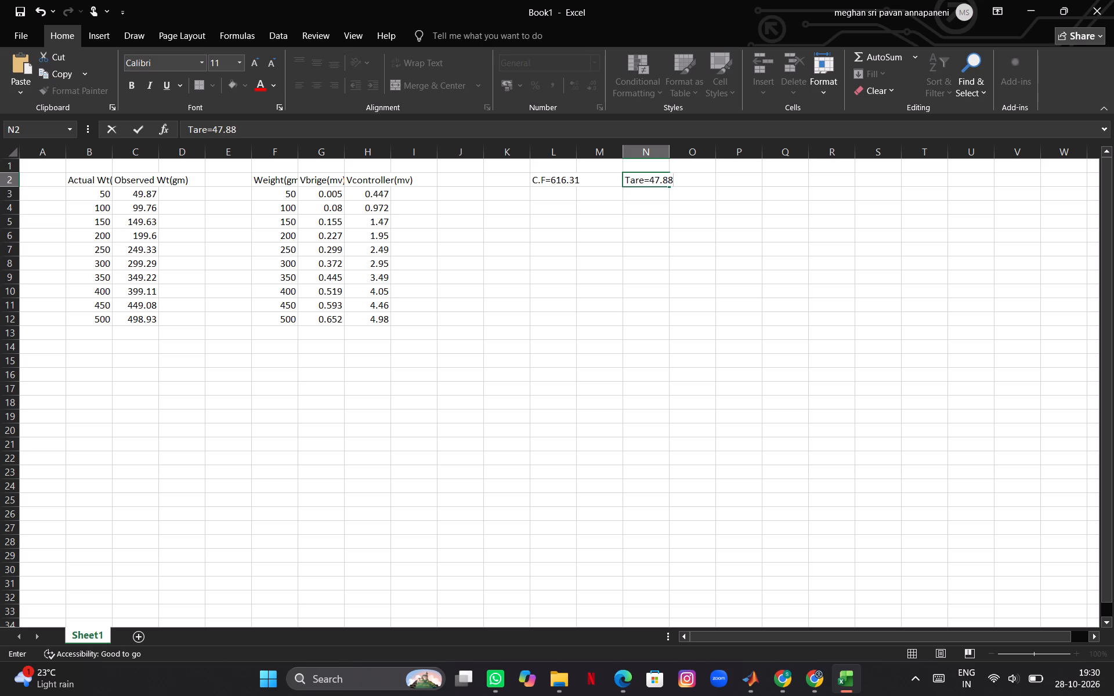
left_click(636, 194)
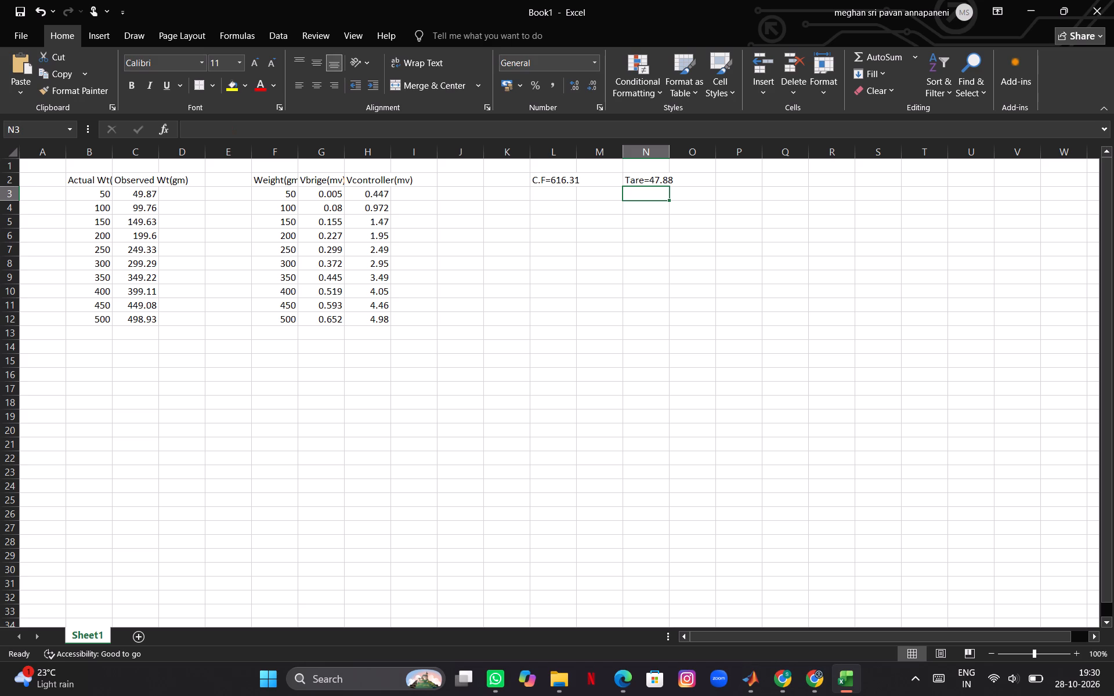
Copy the tare note from cell N2 to cell P2.
left_click(652, 182)
key("ctrl+c")
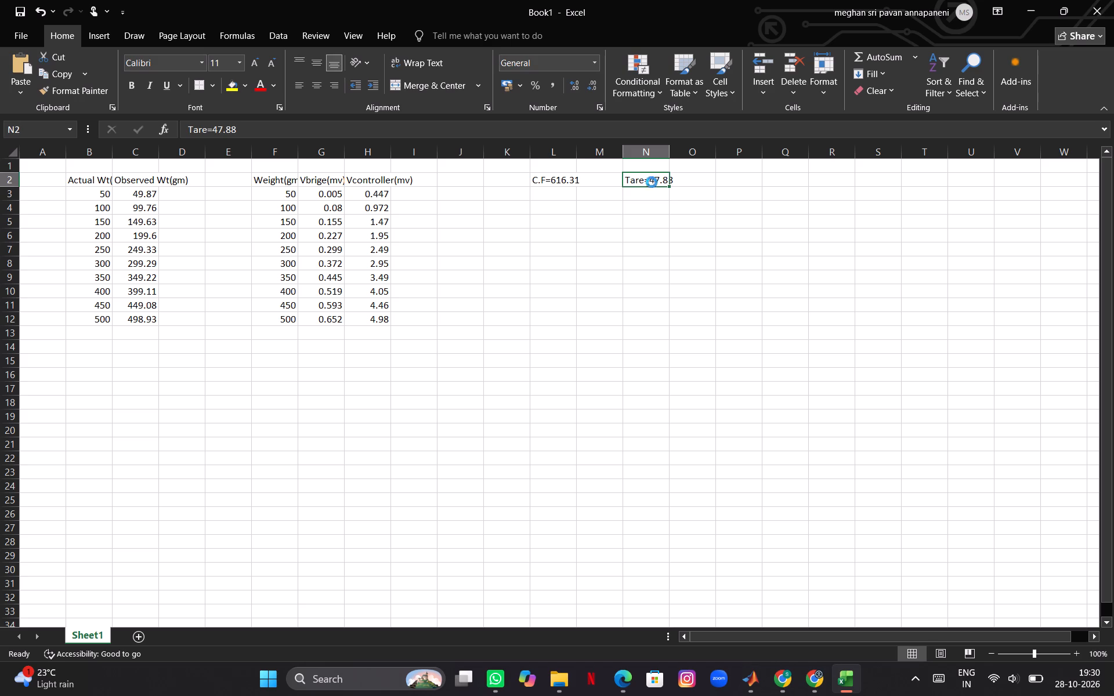
left_click(729, 182)
key("ctrl+v")
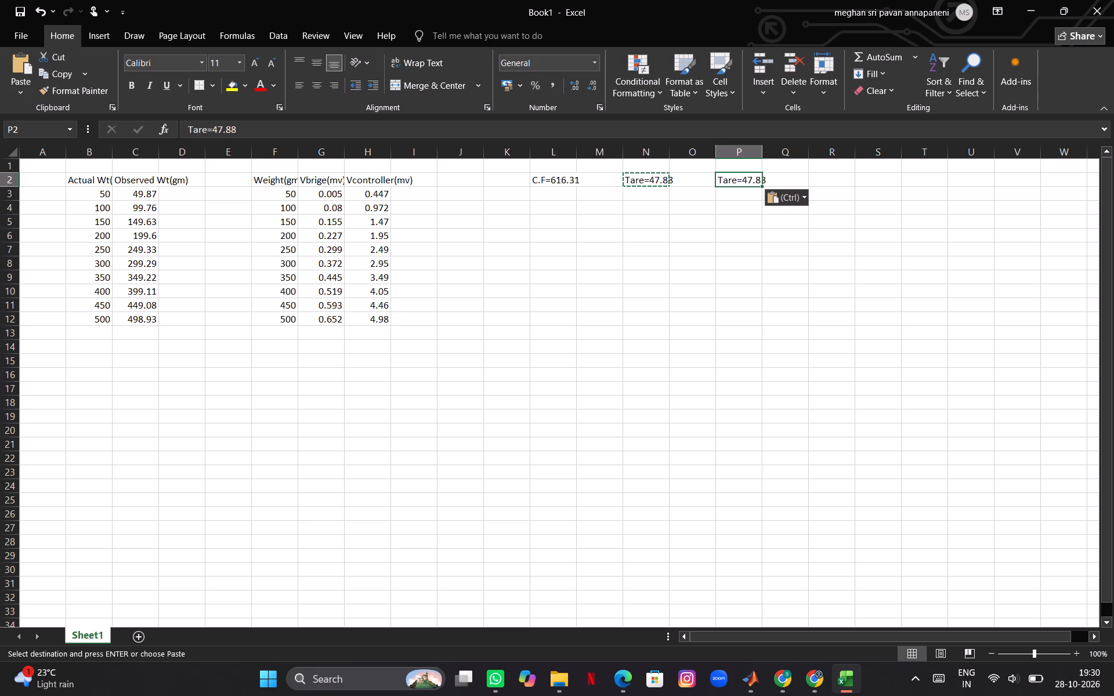
Enter the weight labels "50gm" in cell O2 and "200gm" in cell O3, beside the copied tare note.
left_click(693, 184)
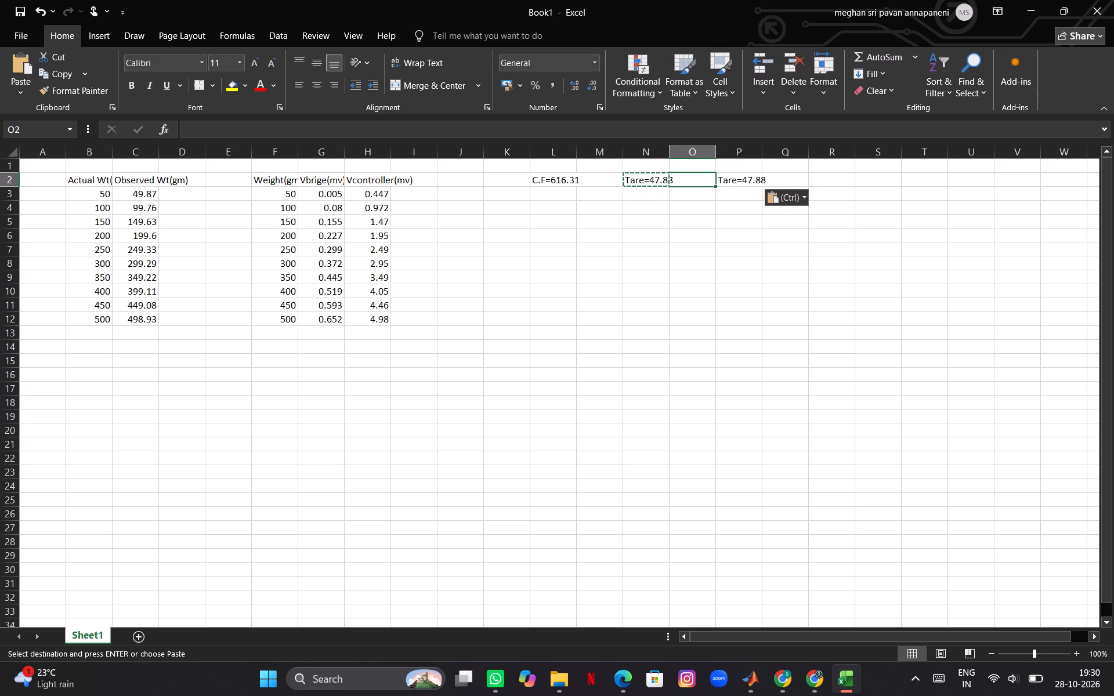
type("50")
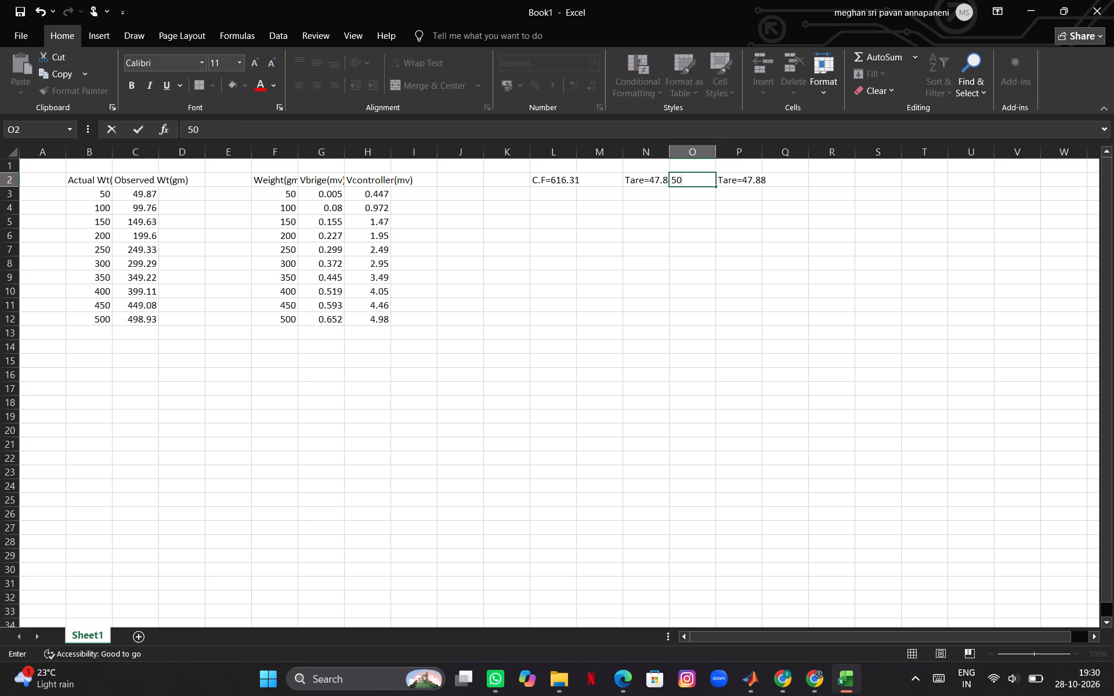
type("gm")
left_click(692, 193)
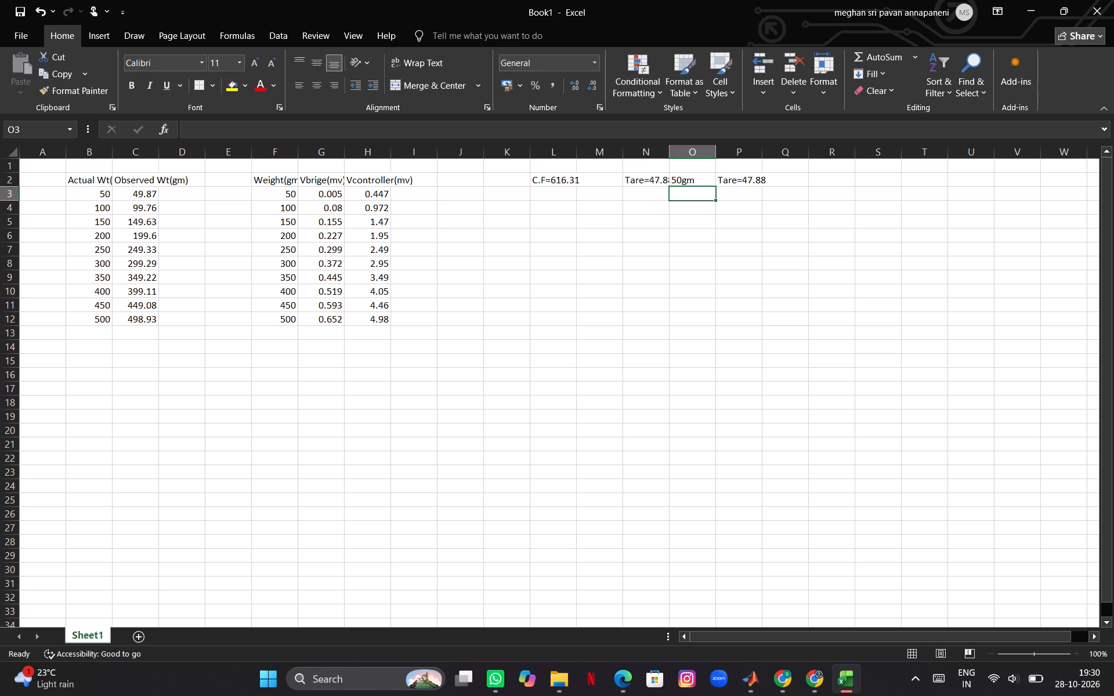
type("200")
type("gm")
Enter 144.02 in cell P3, next to the 200gm label.
left_click(728, 193)
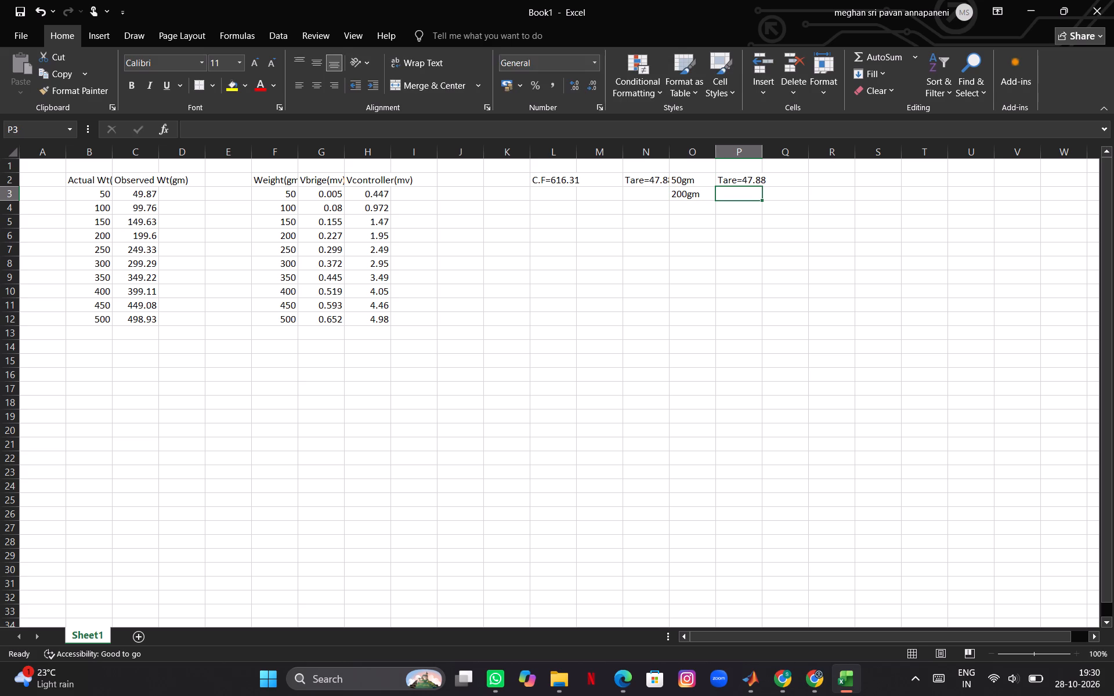
type("144")
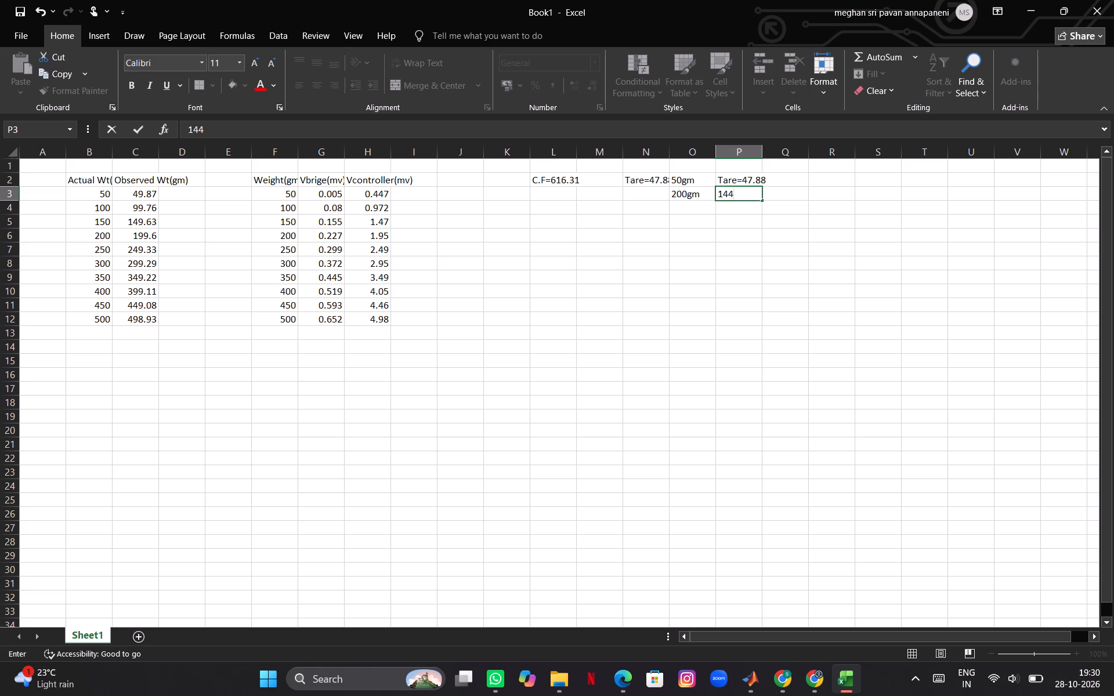
key("period")
type("02")
Clear the original tare note from cell N2, leaving only the copy beside the 50gm label.
left_click(643, 183)
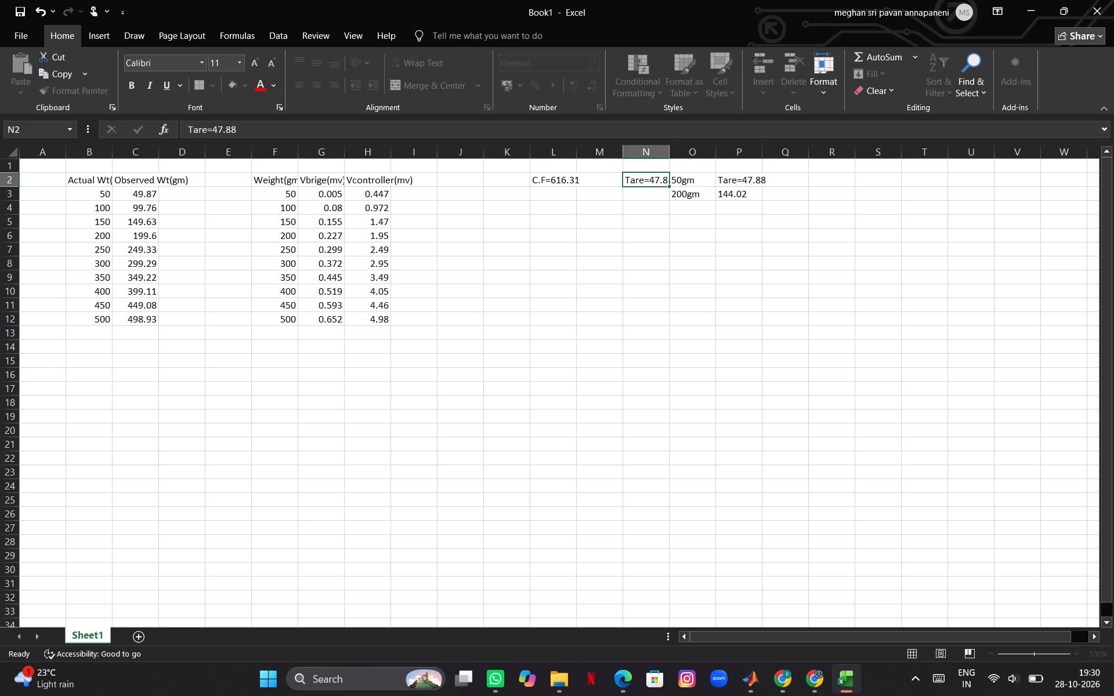
key("BackSpace")
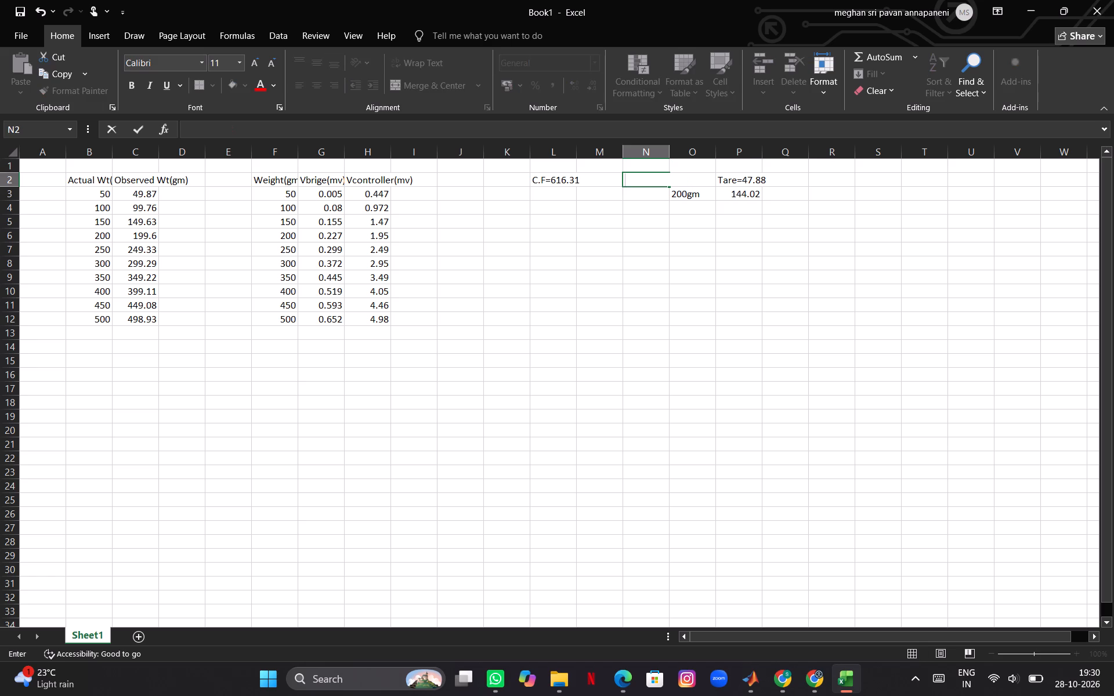
left_click(690, 182)
left_click(689, 181)
key("Right")
left_click(724, 253)
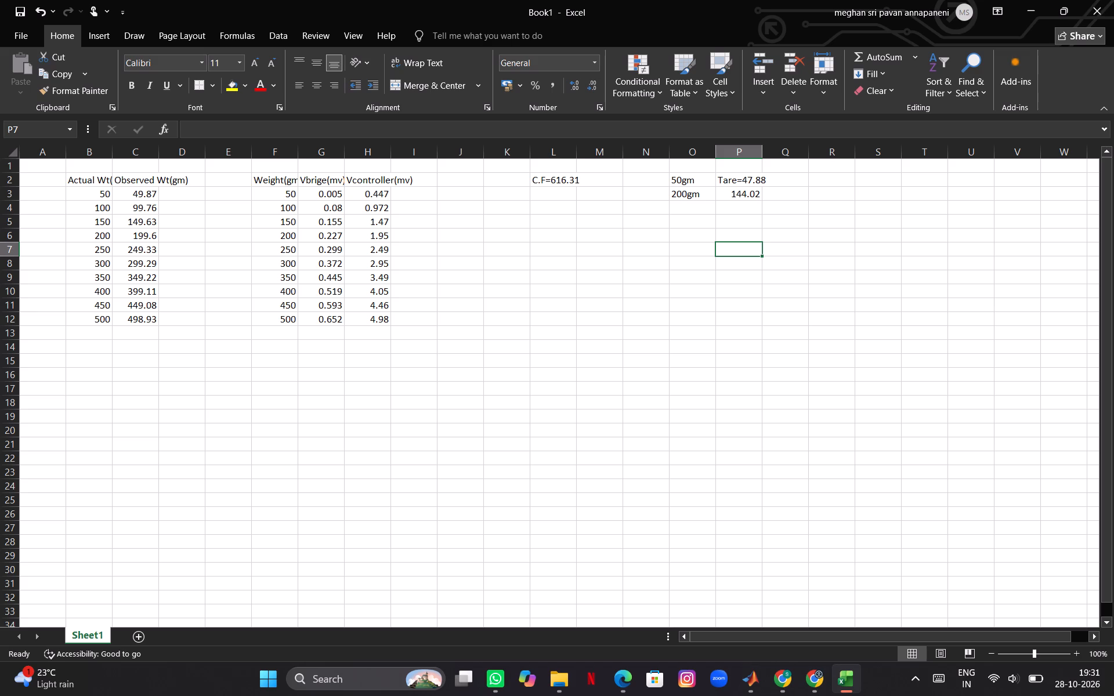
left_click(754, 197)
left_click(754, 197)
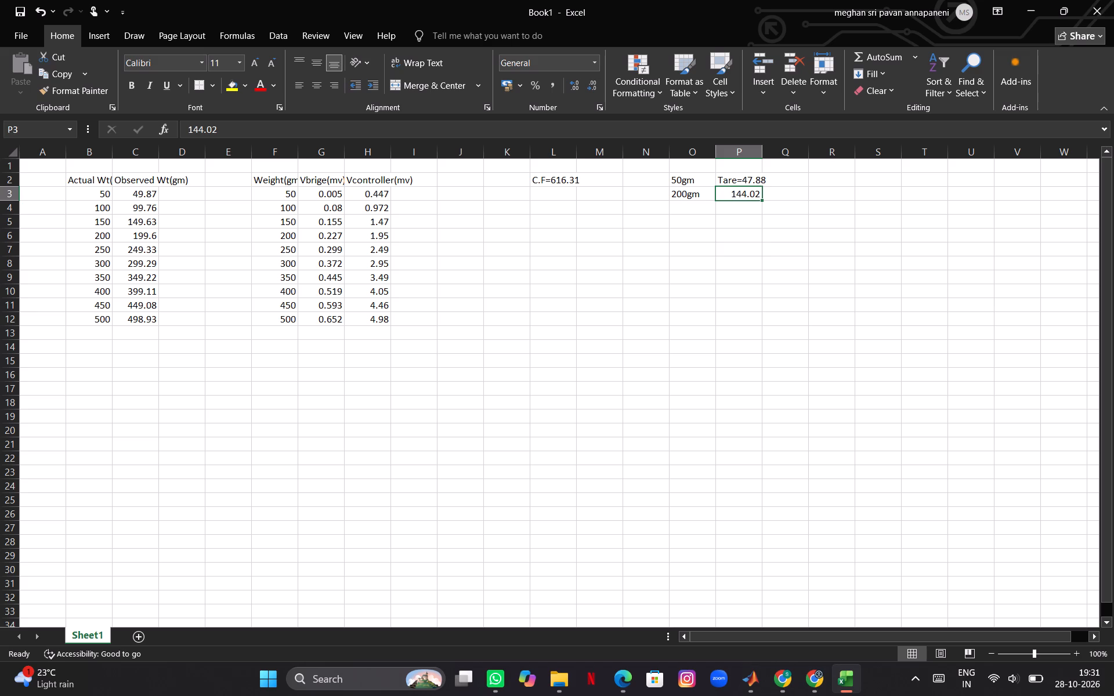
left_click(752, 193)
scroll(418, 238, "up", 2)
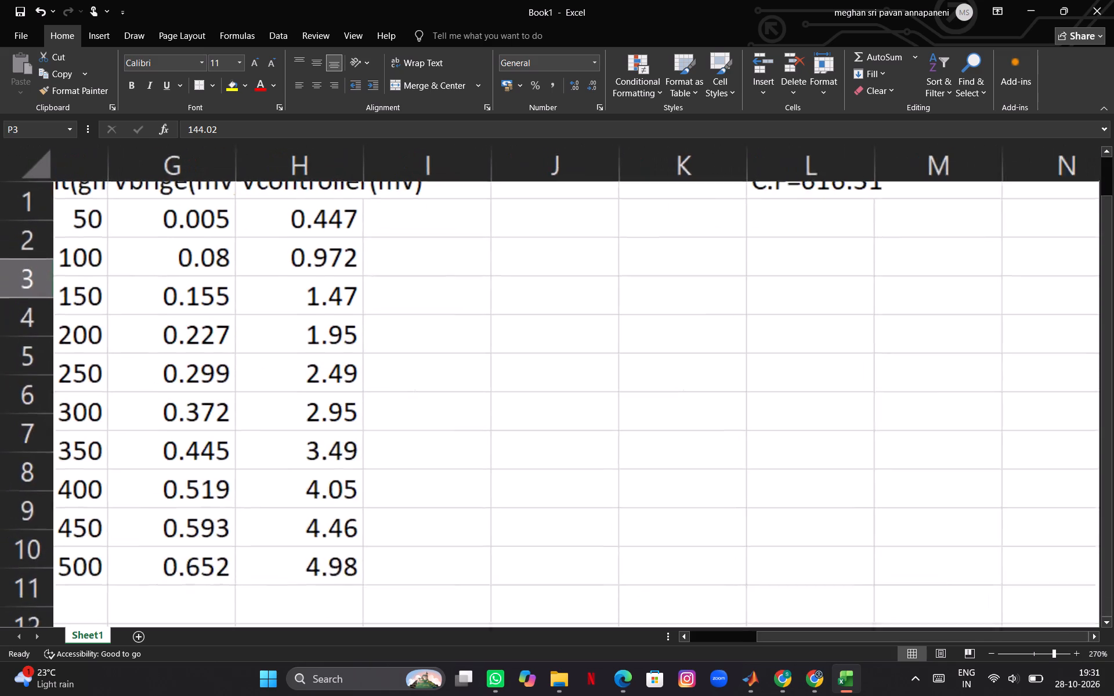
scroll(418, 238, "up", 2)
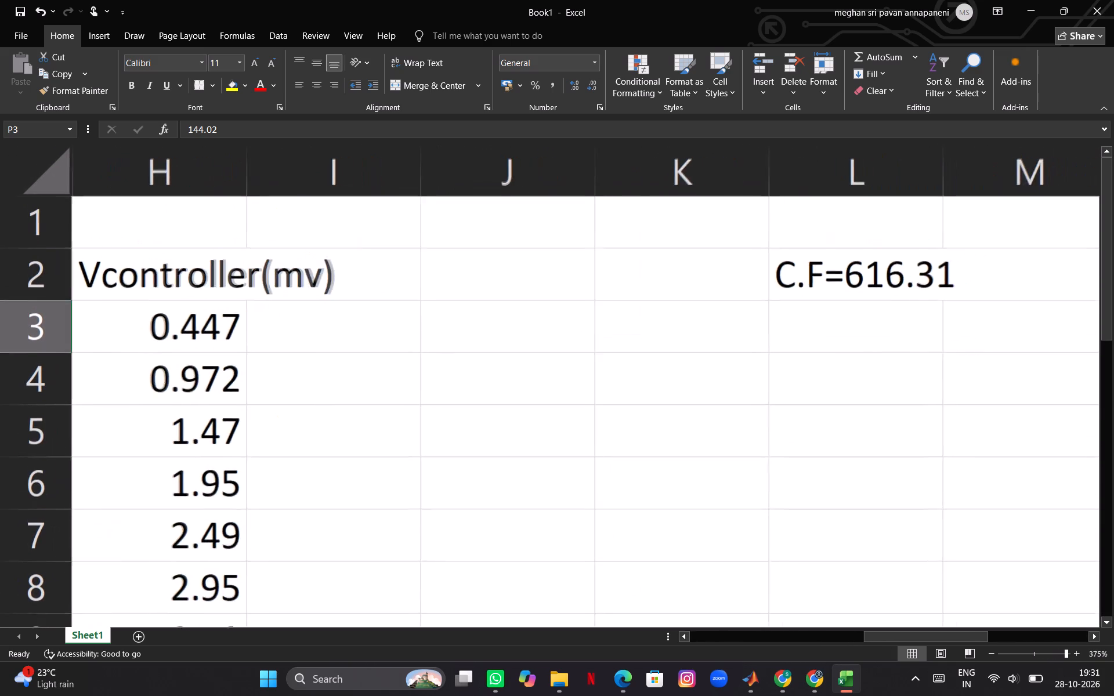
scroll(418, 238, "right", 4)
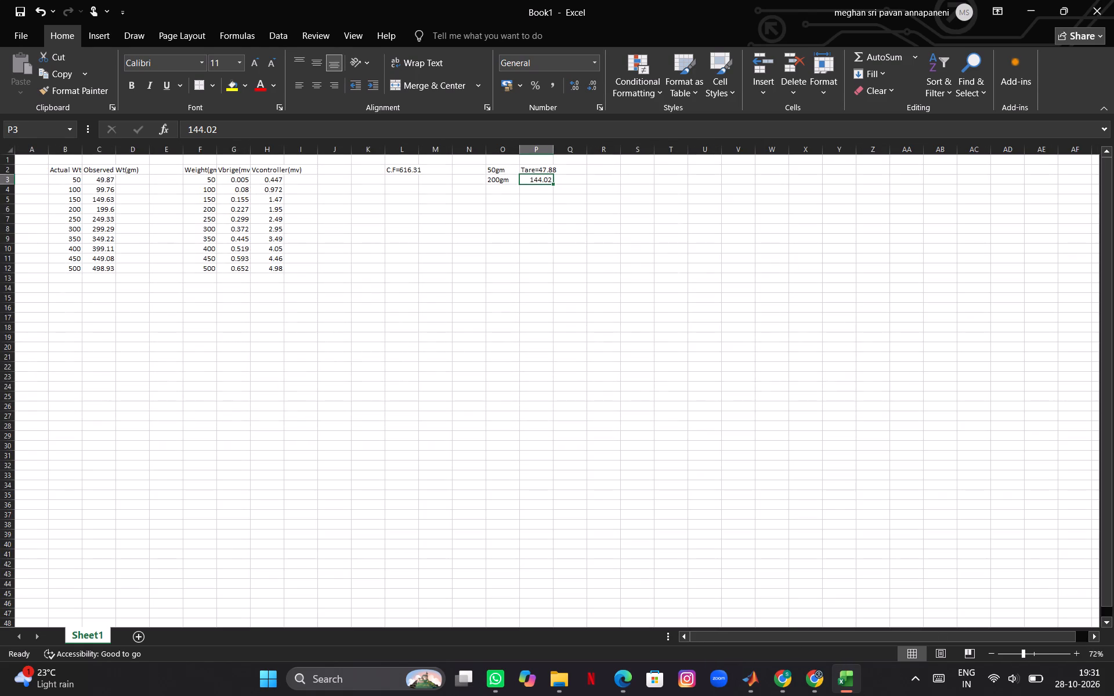
Copy the actual and observed weight table from cells B2 to C12 into a new table starting at cell S2.
scroll(544, 227, "up", 1)
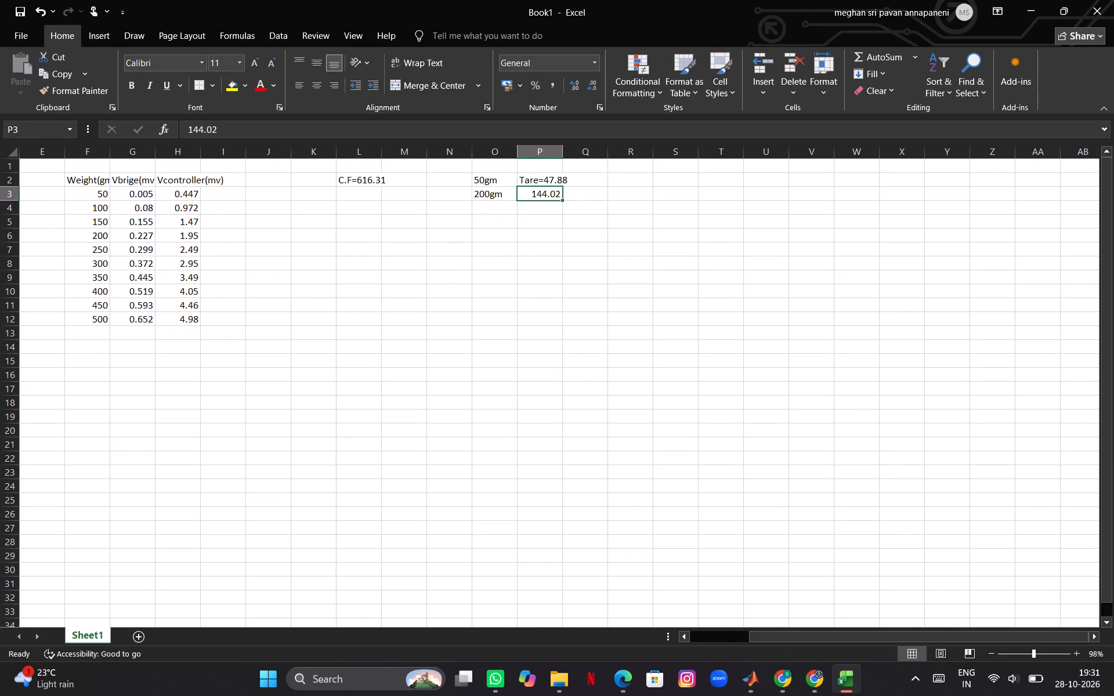
scroll(350, 261, "right", 3)
left_click_drag(83, 176, 143, 315)
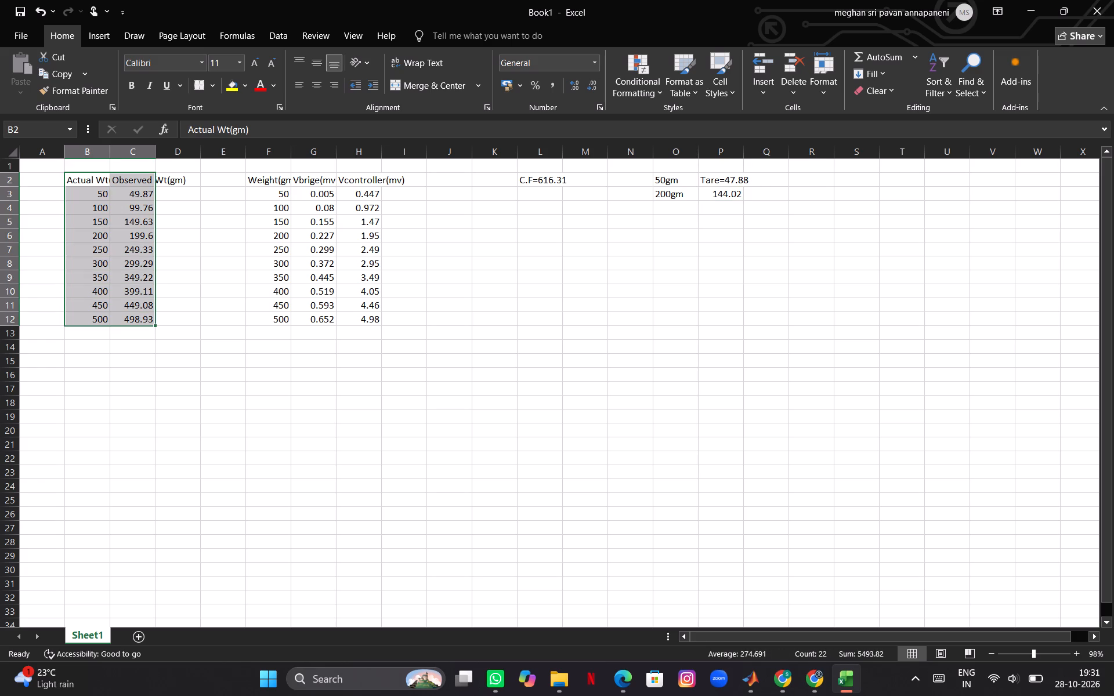
key("ctrl+c")
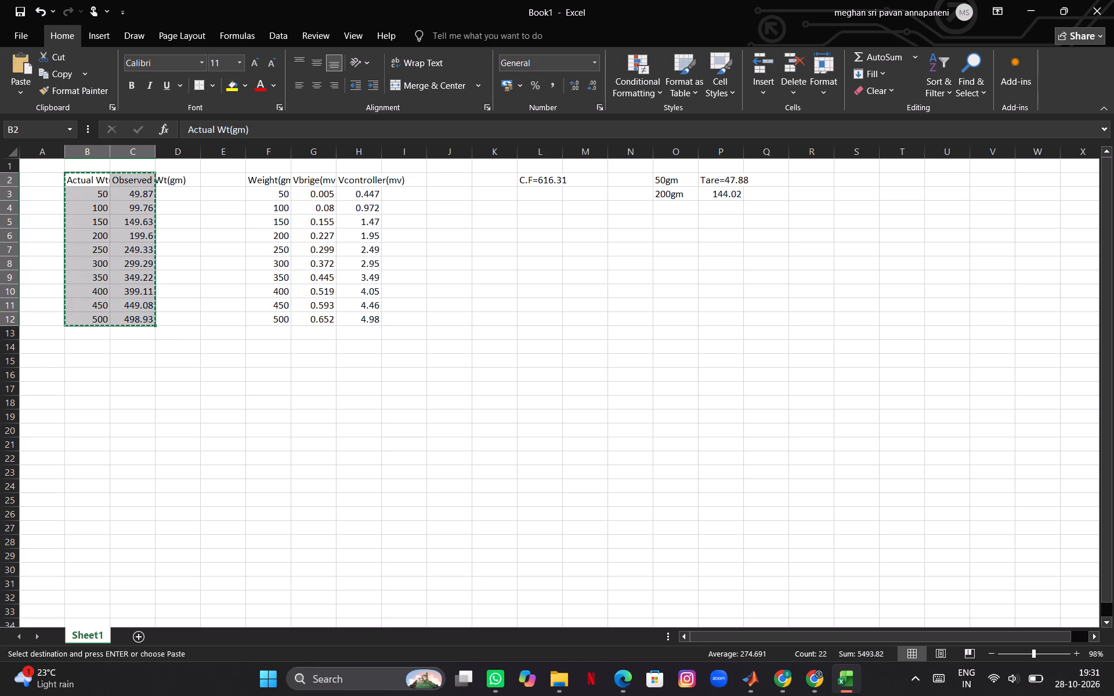
left_click(862, 182)
key("ctrl+v")
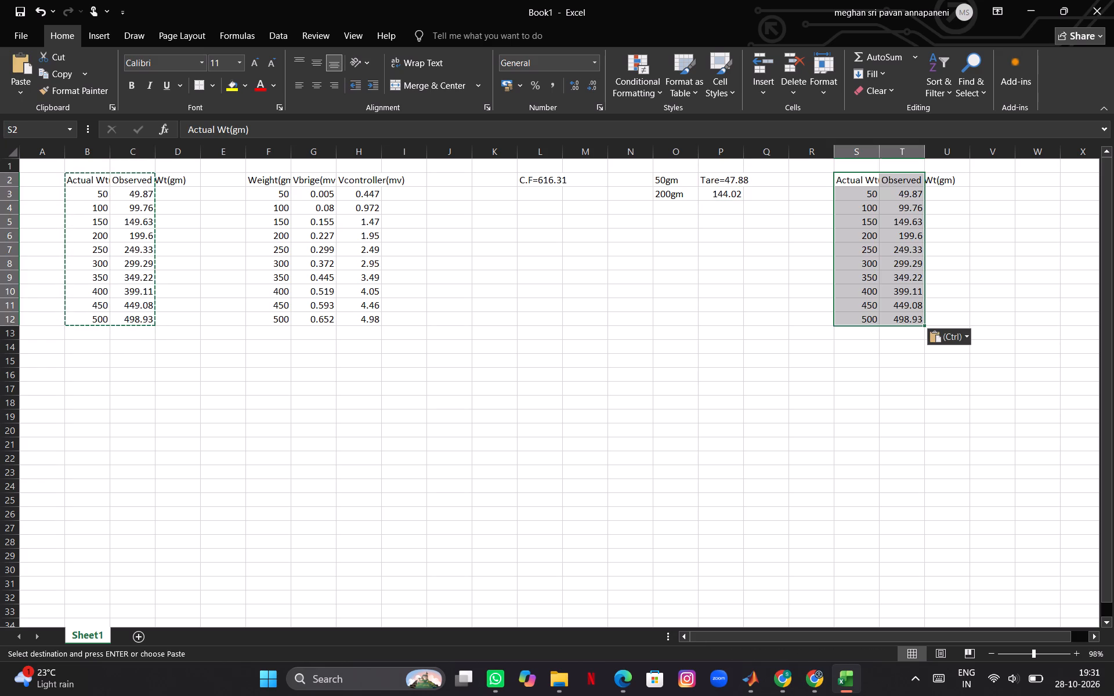
Add the column header "Sensitivity(mv/gm)" in cell U2, beside the copied weight table.
left_click(960, 183)
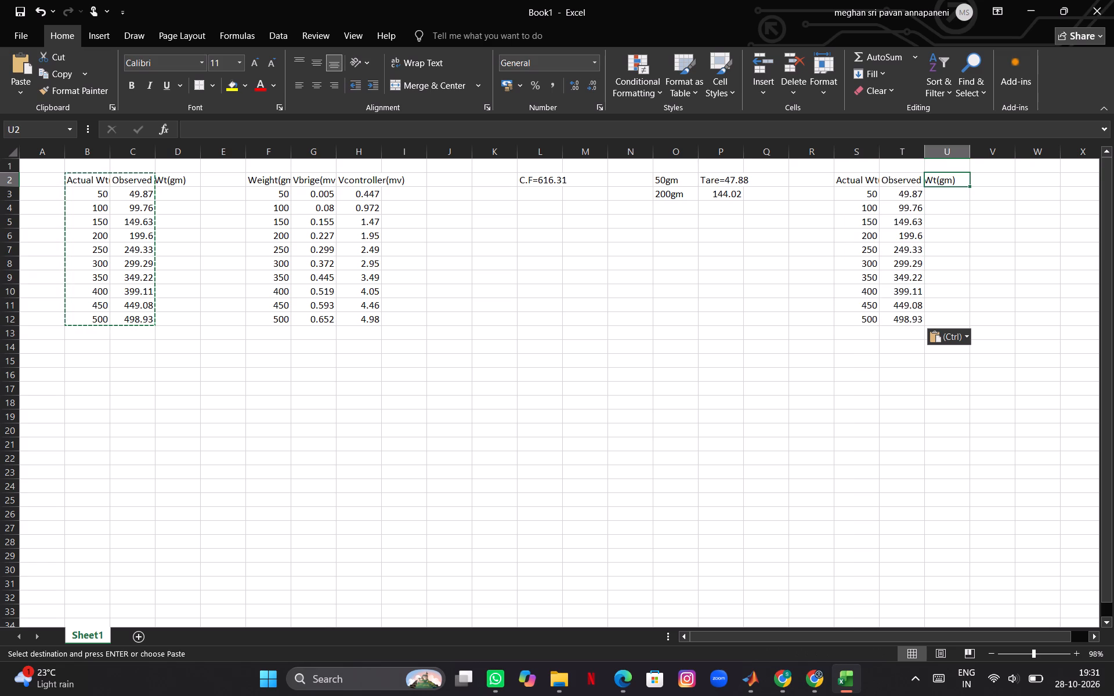
type("Se")
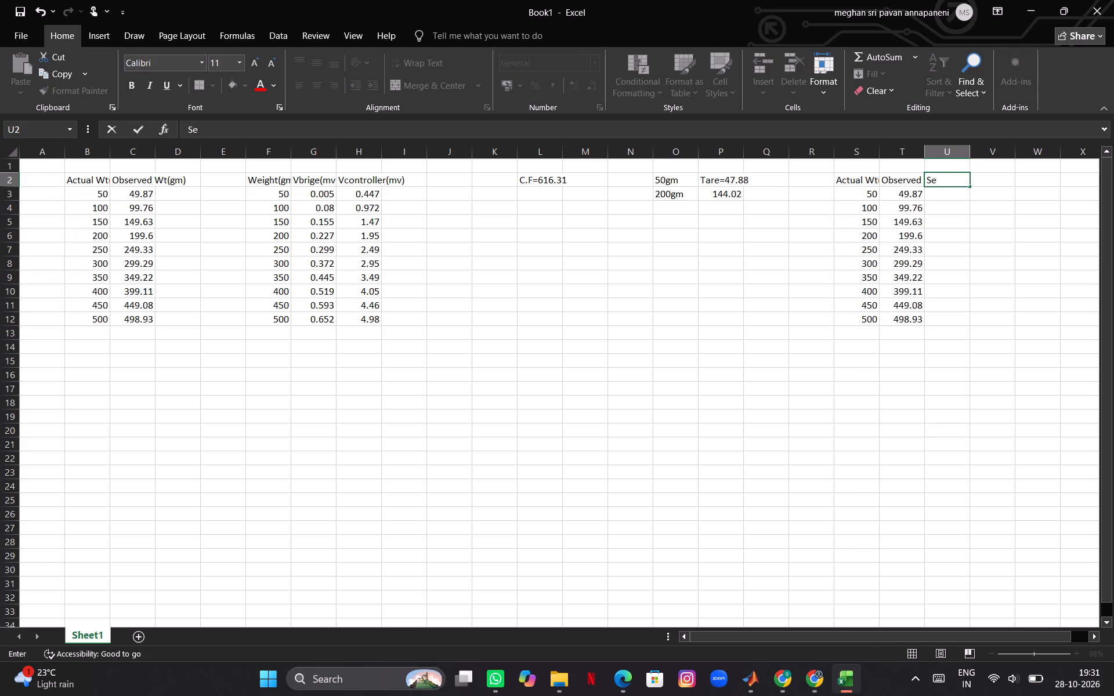
type("nsi")
type("ti")
type("vity")
type("()")
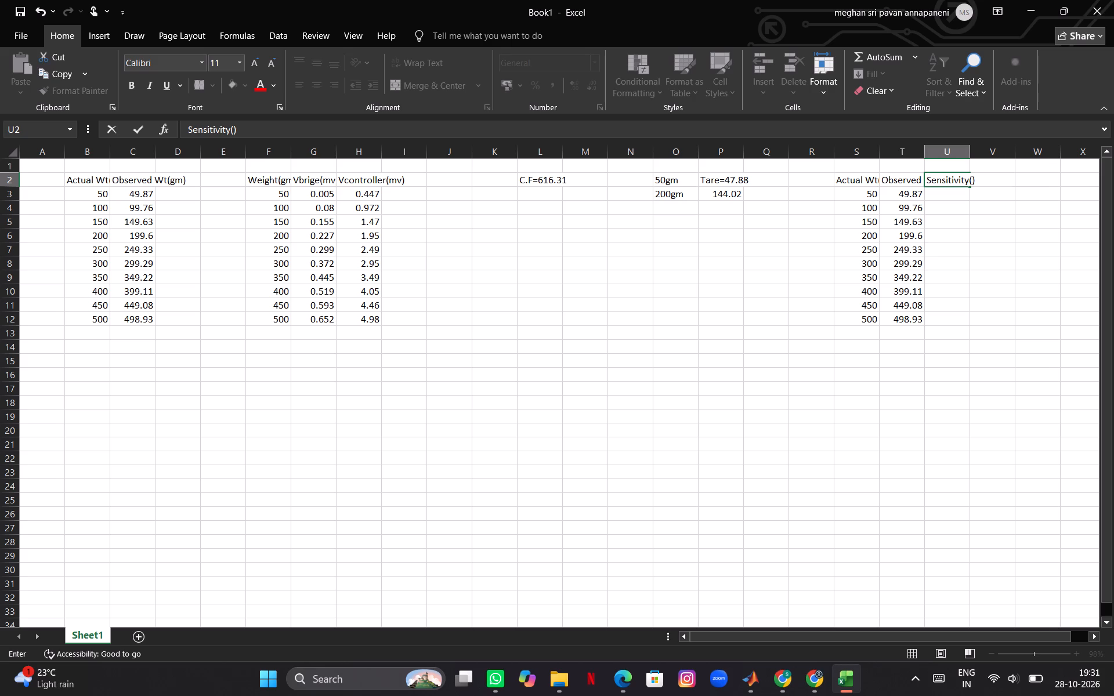
key("Left")
double_click(960, 181)
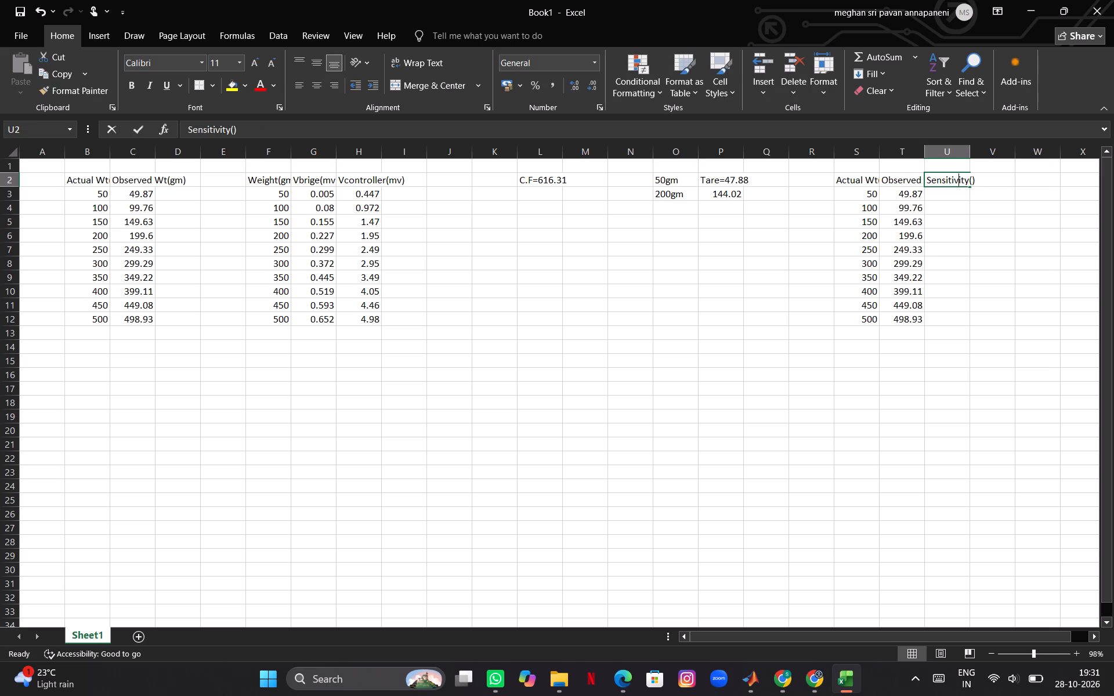
key("Right")
key("Right")
key("Right")
key("Right")
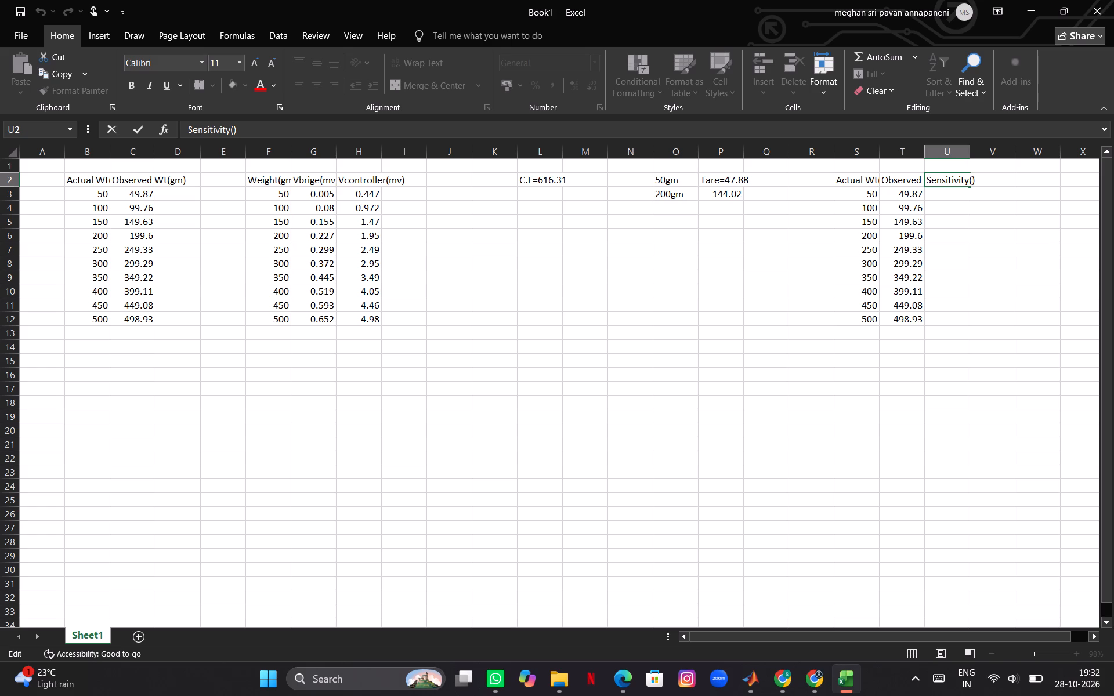
type("mv")
key("shift+question")
key("BackSpace")
key("slash")
type("gm")
left_click(954, 198)
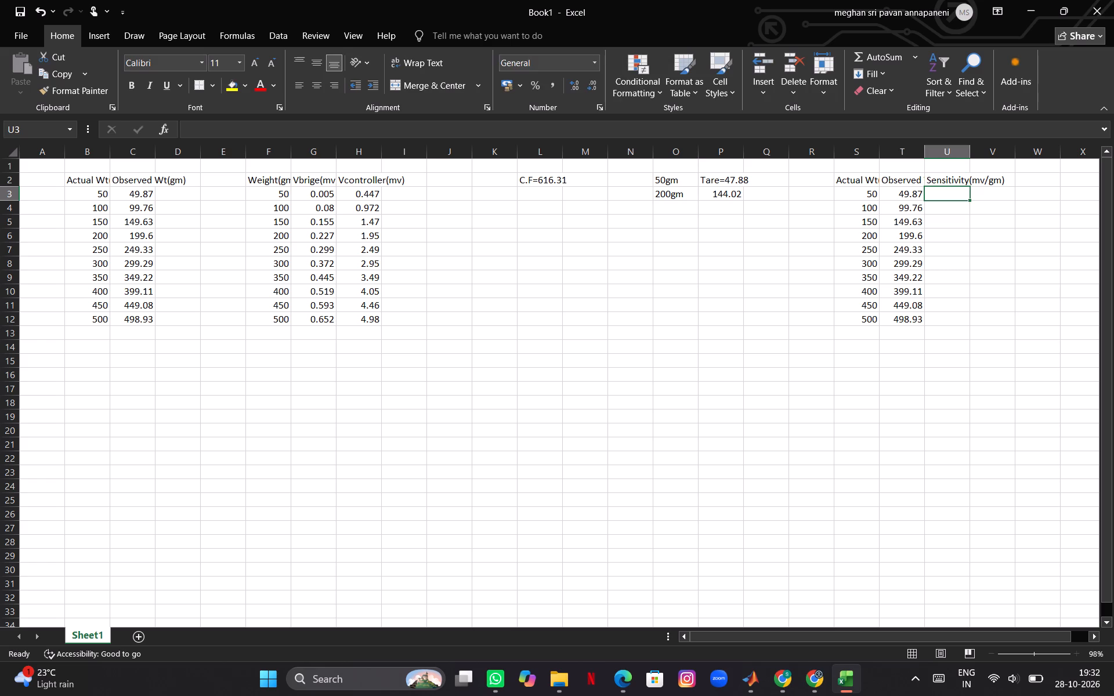
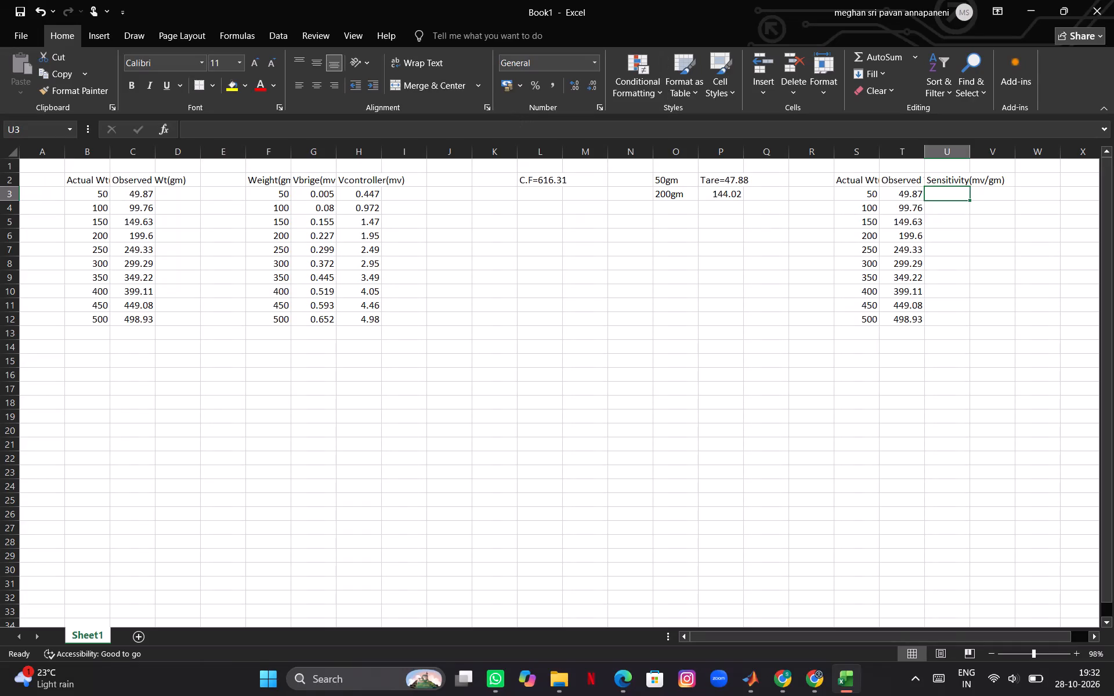
Change the unit in the H2 column header so that it reads "Vcontroller(v)".
left_click(397, 182)
left_click(397, 182)
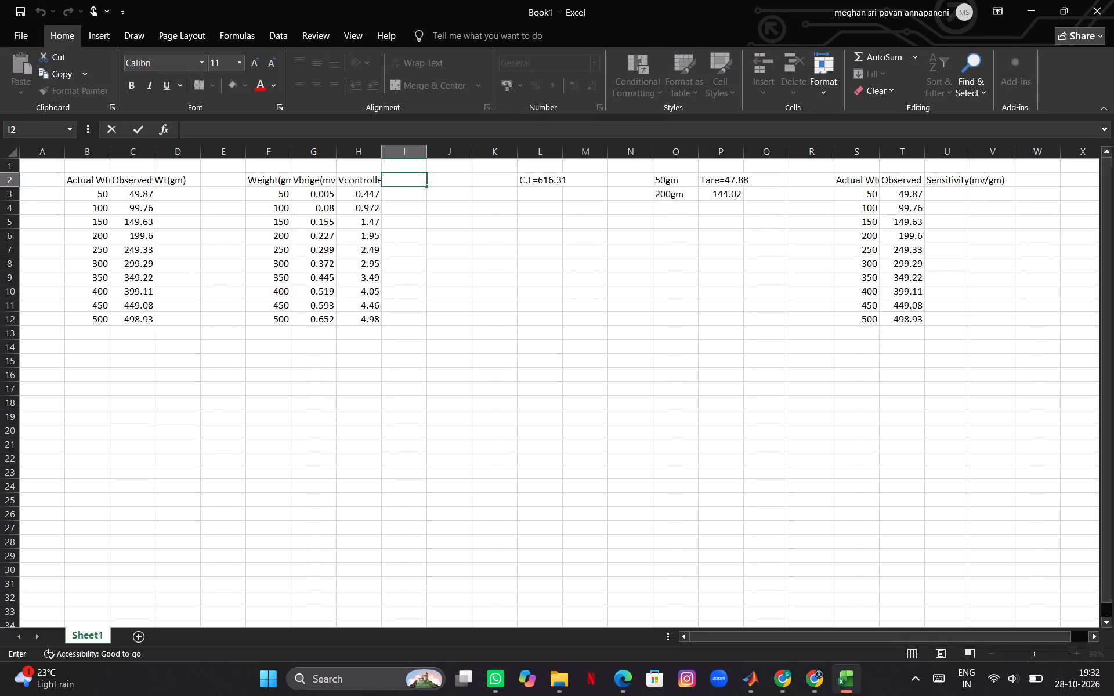
left_click(368, 183)
left_click(368, 183)
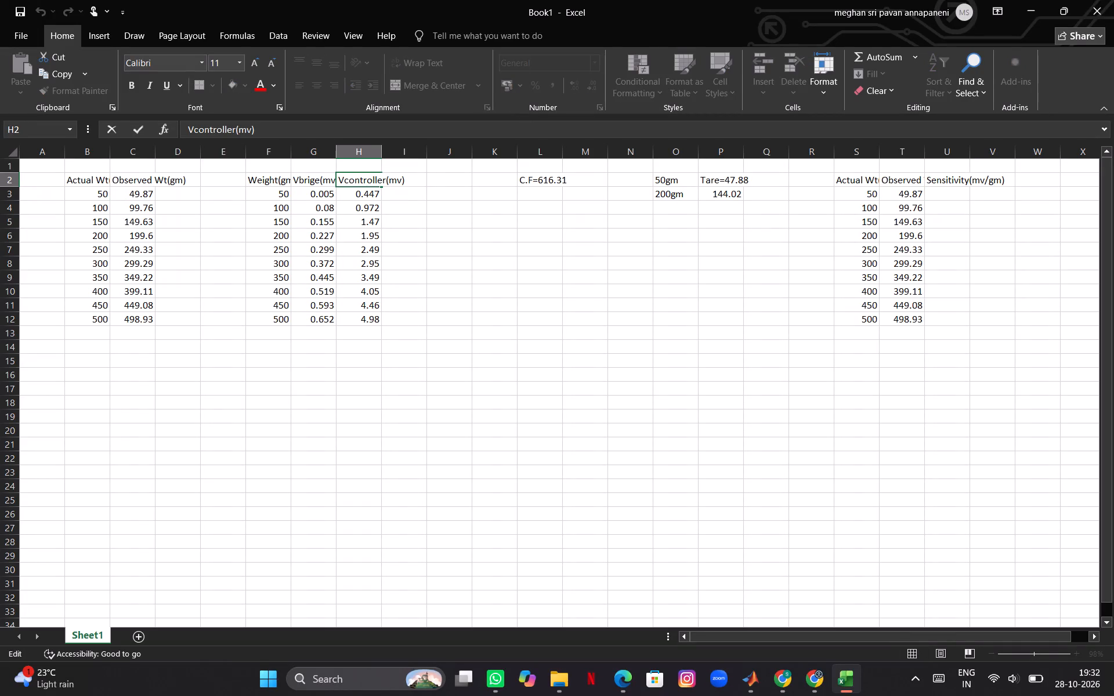
key("Right")
key("Right")
key("Right")
key("Right")
key("Right")
key("Right")
key("Right")
key("BackSpace")
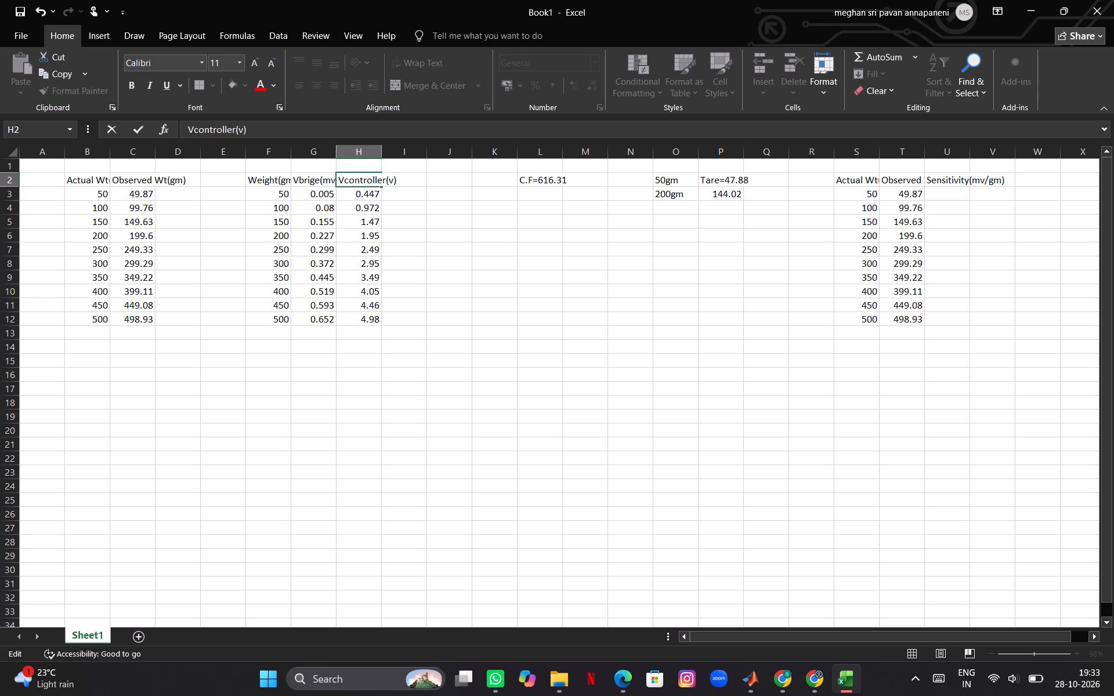
Delete the copied weight table in cells S2 to T12, shifting the remaining cells left.
left_click(859, 187)
left_click_drag(853, 180, 896, 295)
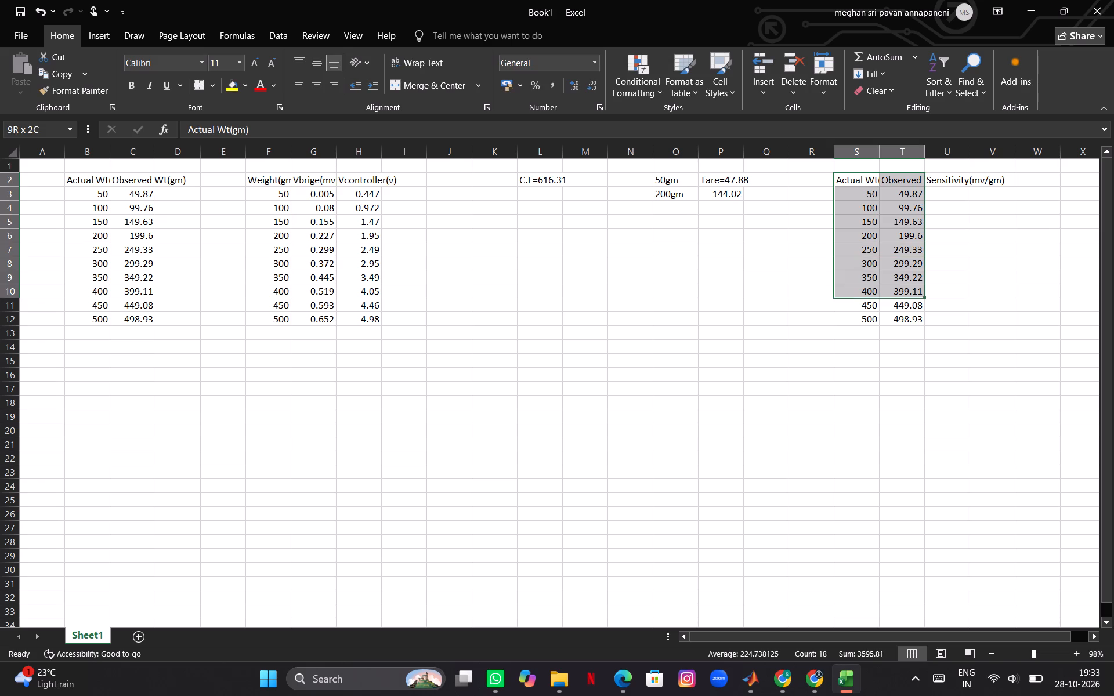
left_click_drag(896, 295, 899, 316)
key("BackSpace")
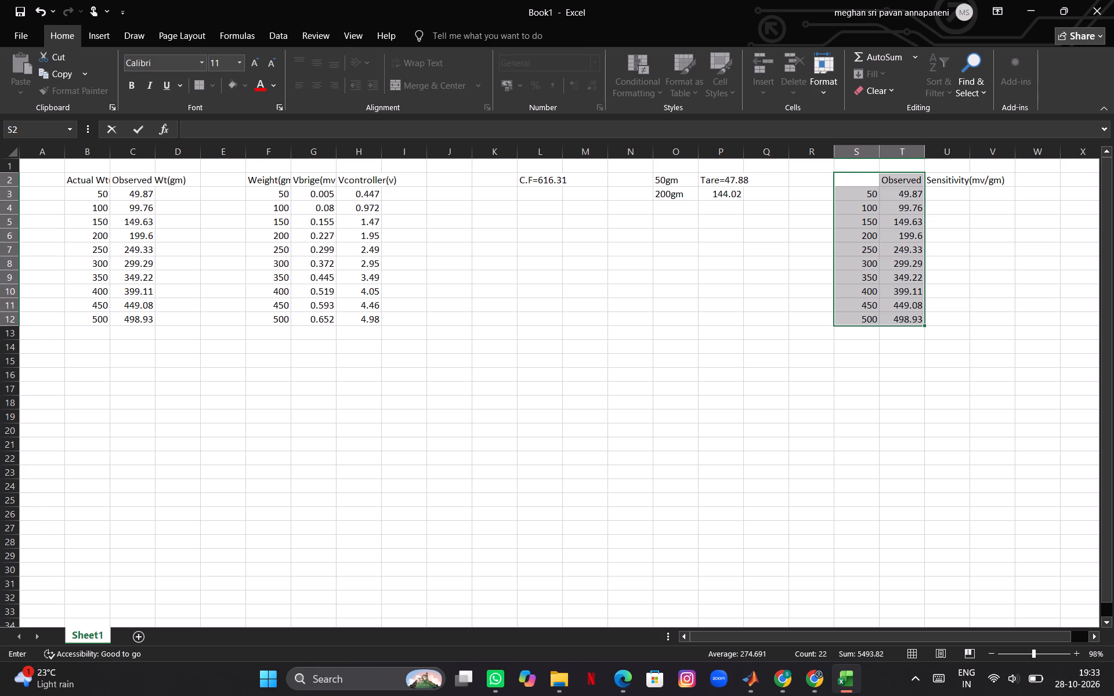
key("BackSpace")
left_click_drag(871, 179, 909, 275)
right_click(909, 275)
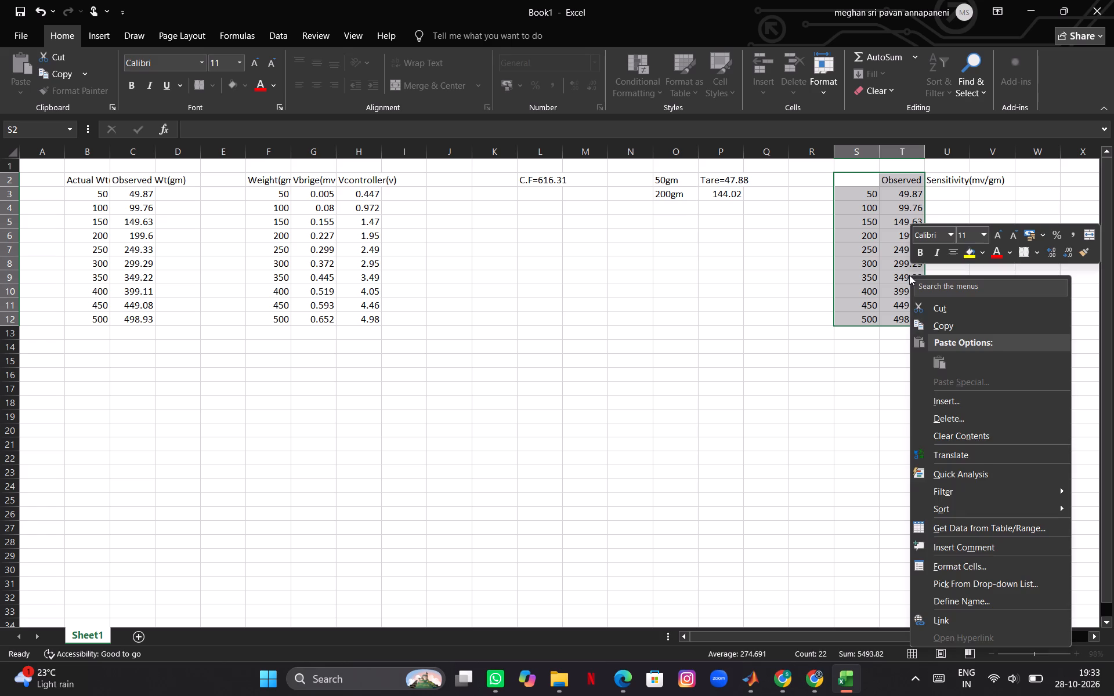
left_click(953, 423)
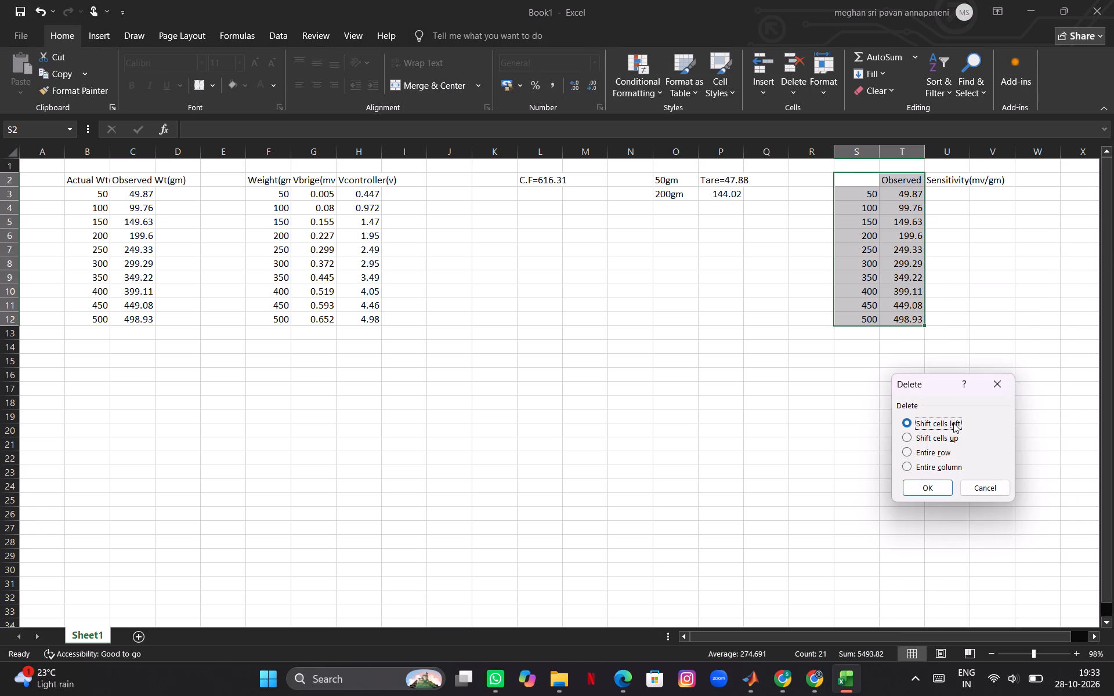
left_click(925, 485)
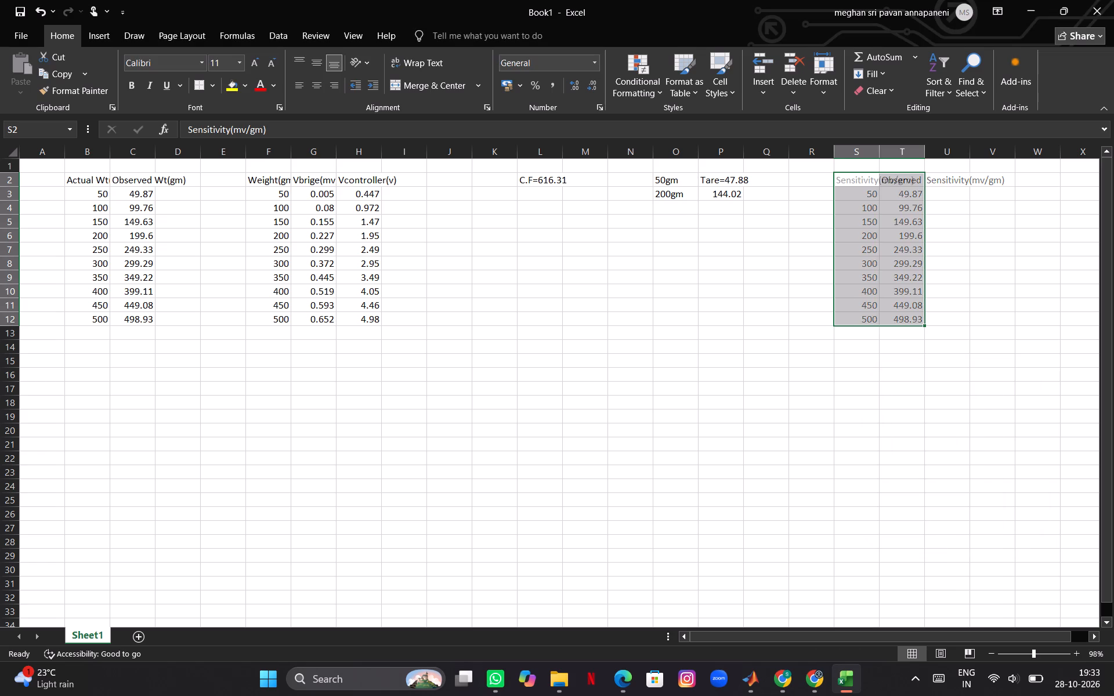
left_click(849, 398)
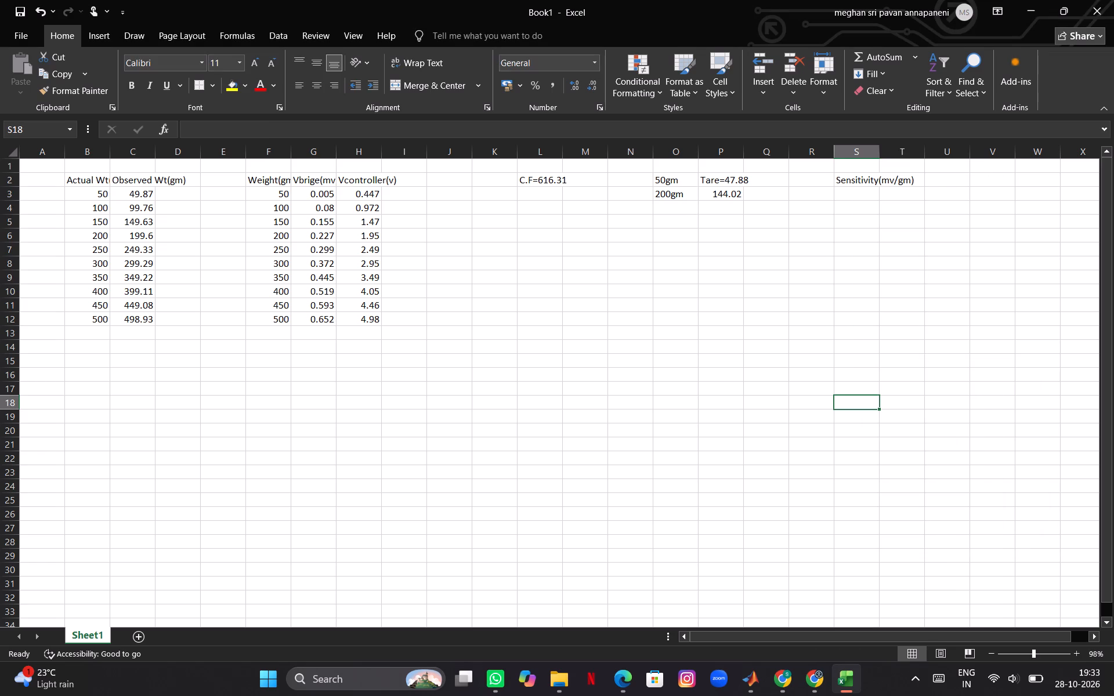
Insert a blank cell at R2, shifting the Sensitivity(mv/gm) header one cell right.
left_click(804, 181)
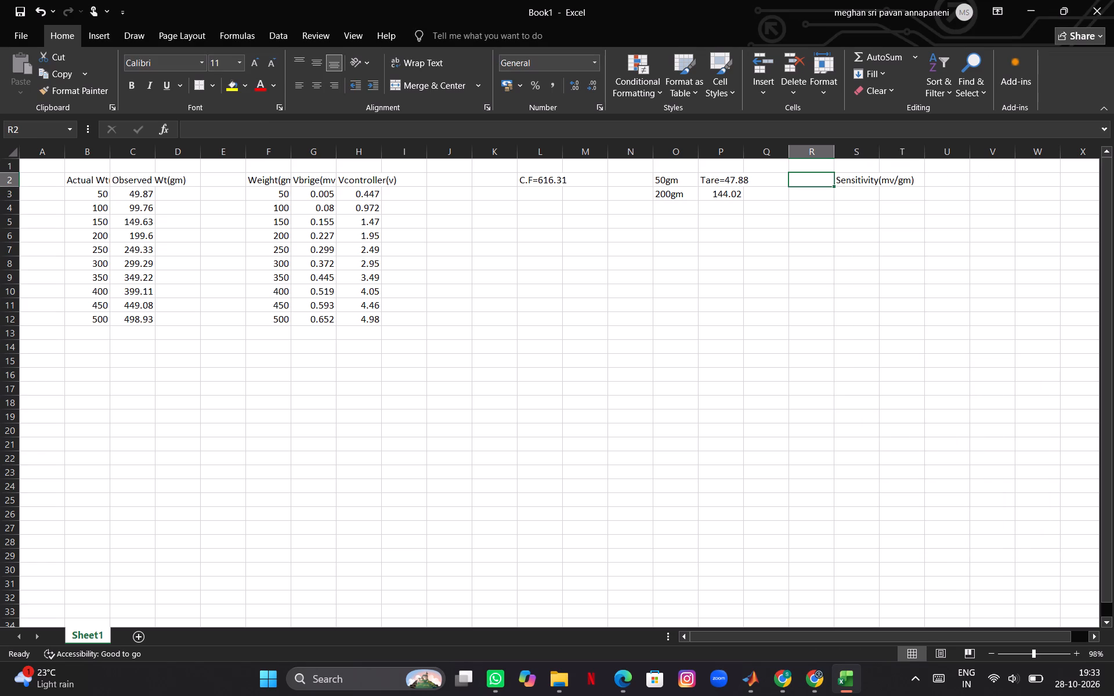
right_click(808, 181)
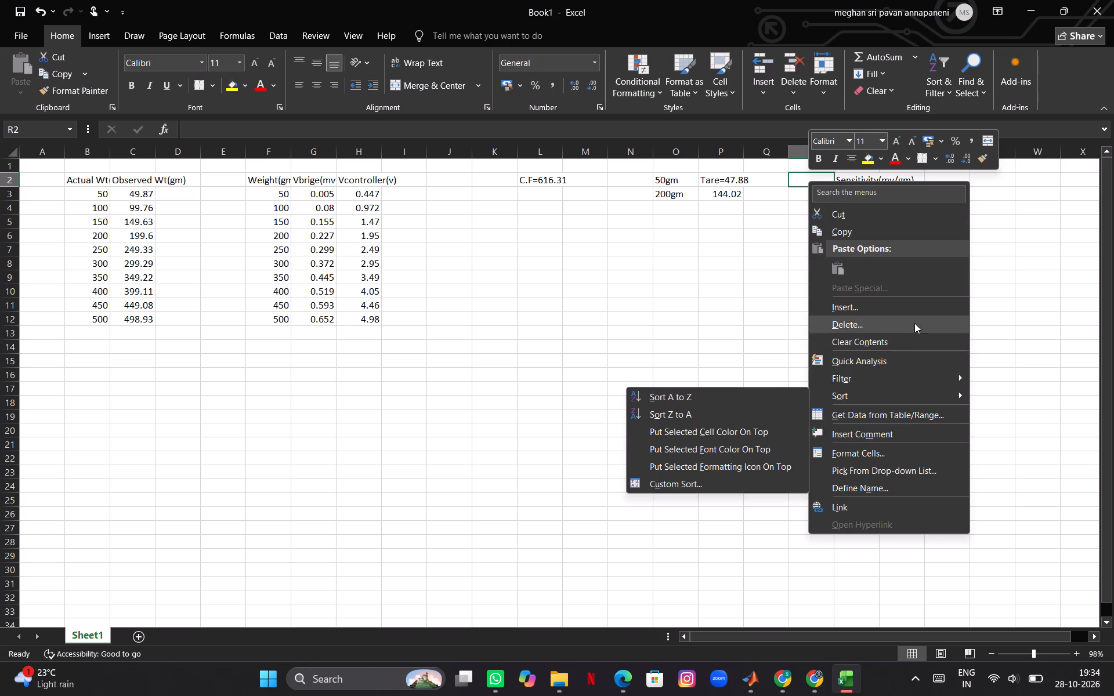
left_click(903, 311)
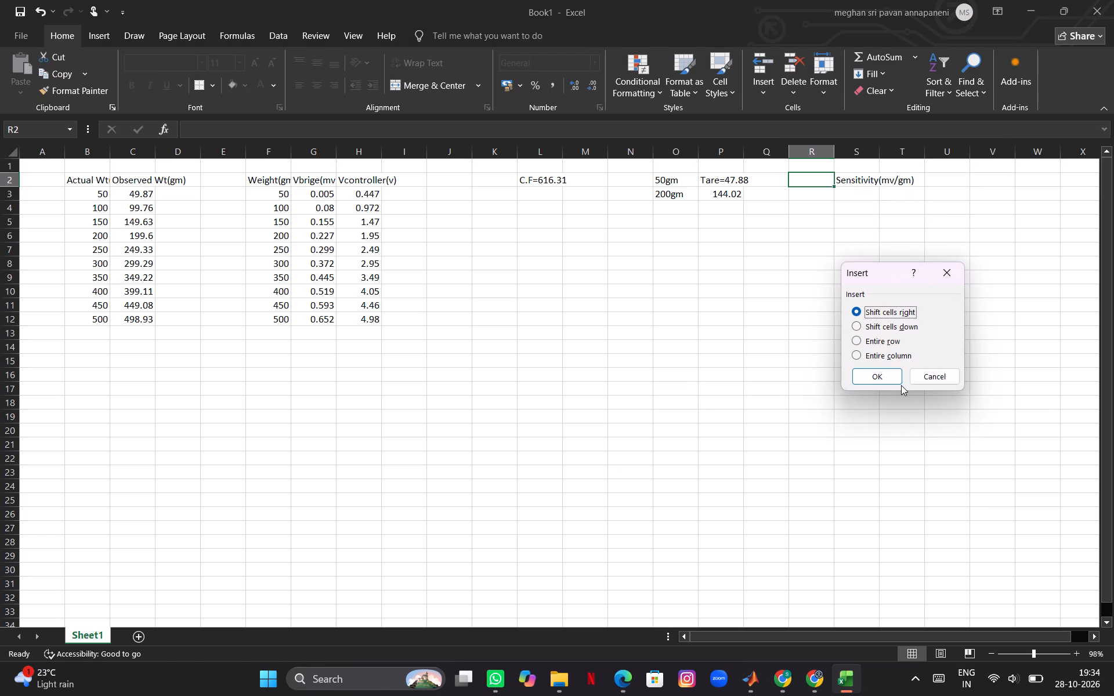
left_click(881, 383)
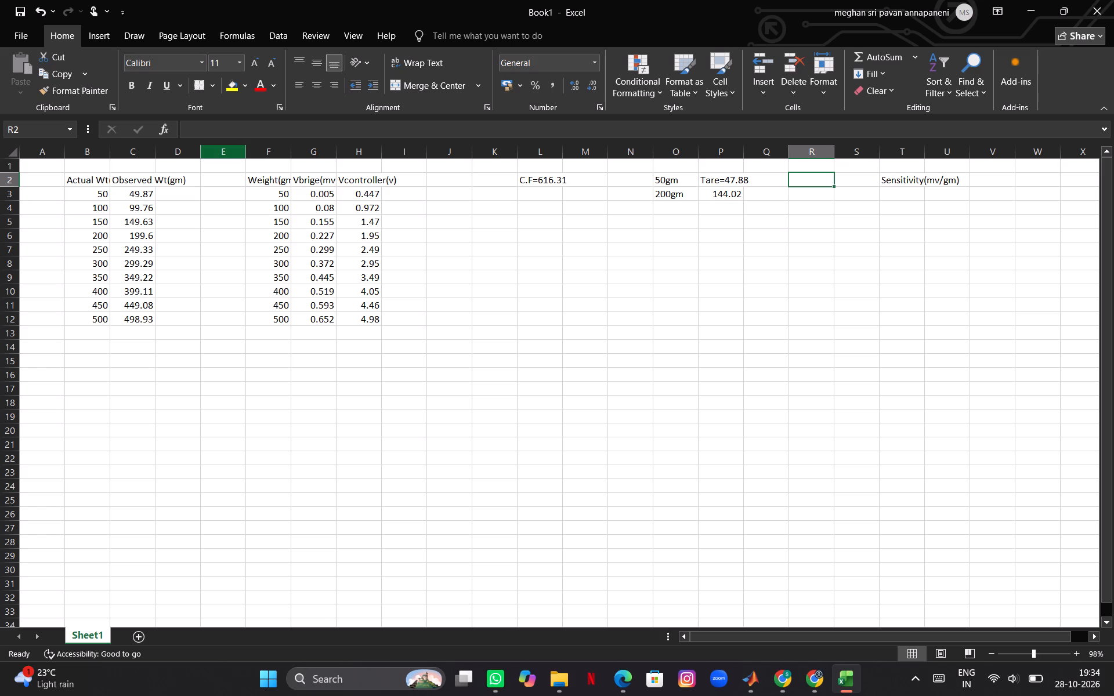
Copy the Weight(gm) column from cells F2 to F12 into a new column starting at cell R2.
left_click_drag(263, 178, 281, 314)
key("ctrl+c")
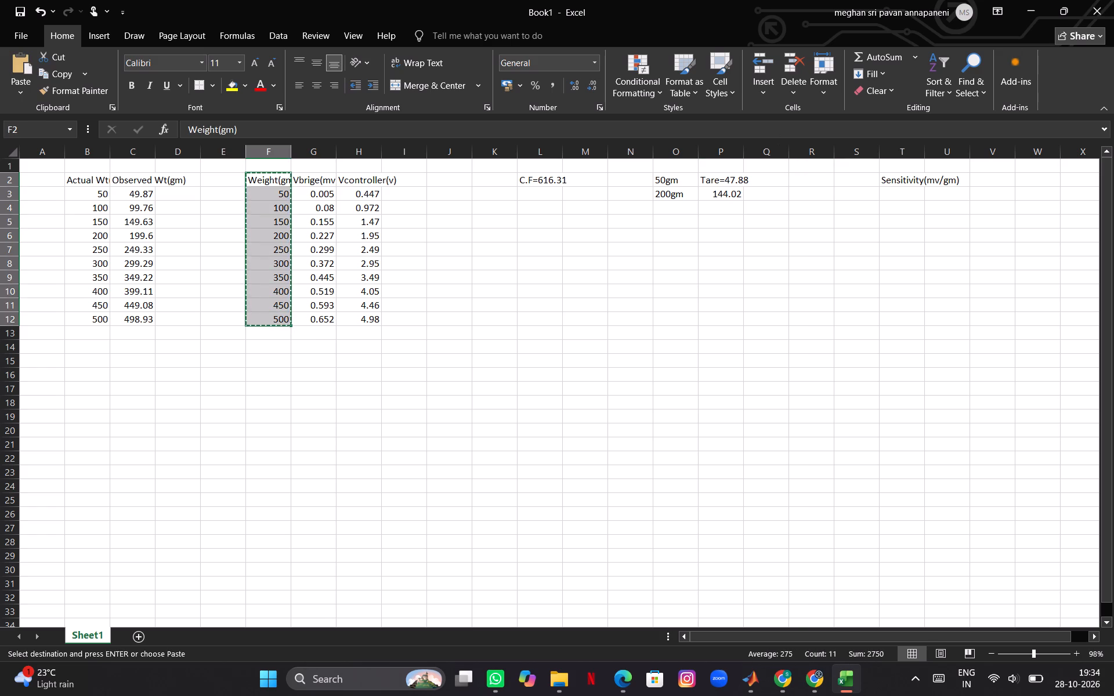
left_click(816, 180)
key("ctrl+v")
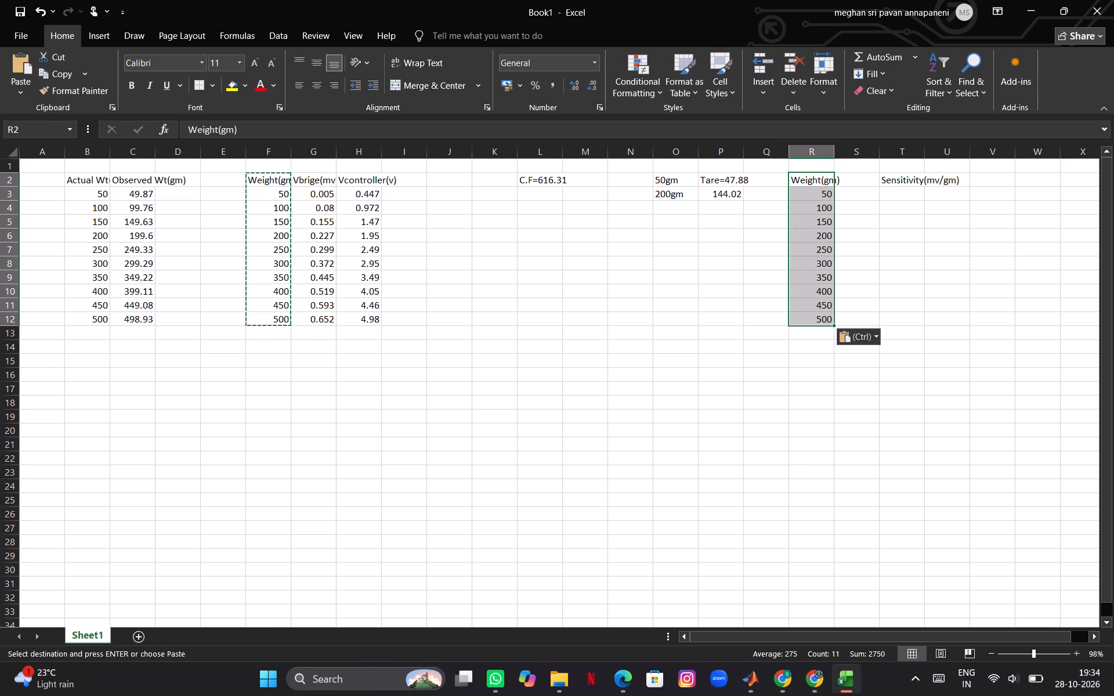
Copy the Vcontroller(v) column from cells H2 to H12 into the column starting at cell S2.
left_click_drag(342, 174, 368, 357)
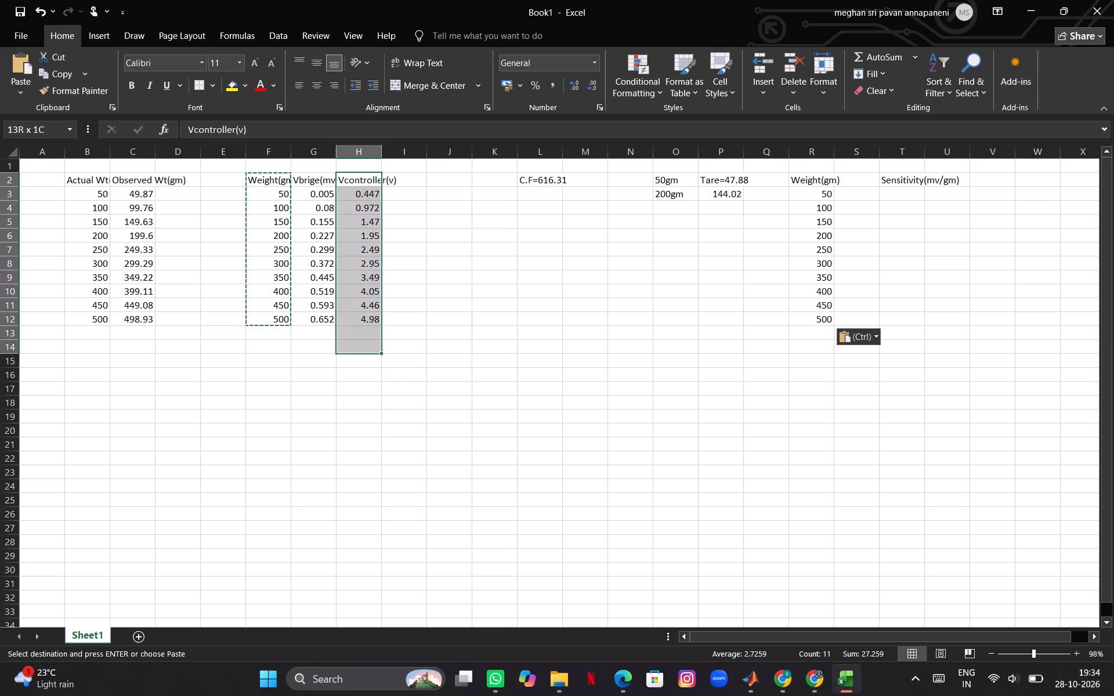
left_click_drag(368, 357, 368, 362)
left_click(444, 303)
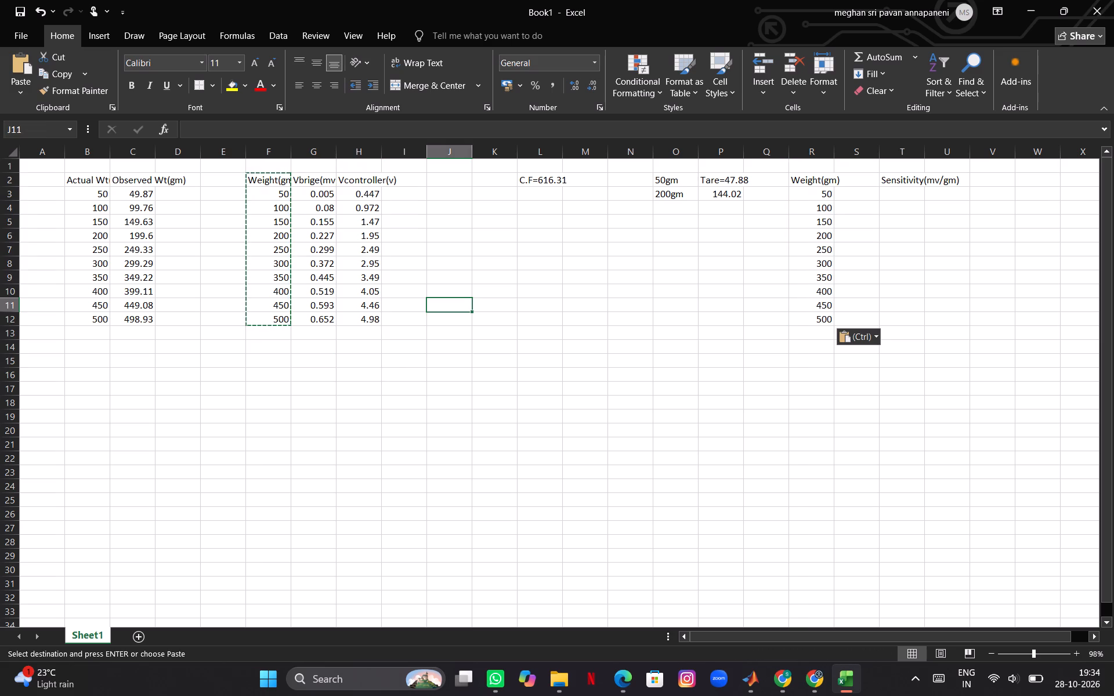
left_click_drag(342, 176, 356, 321)
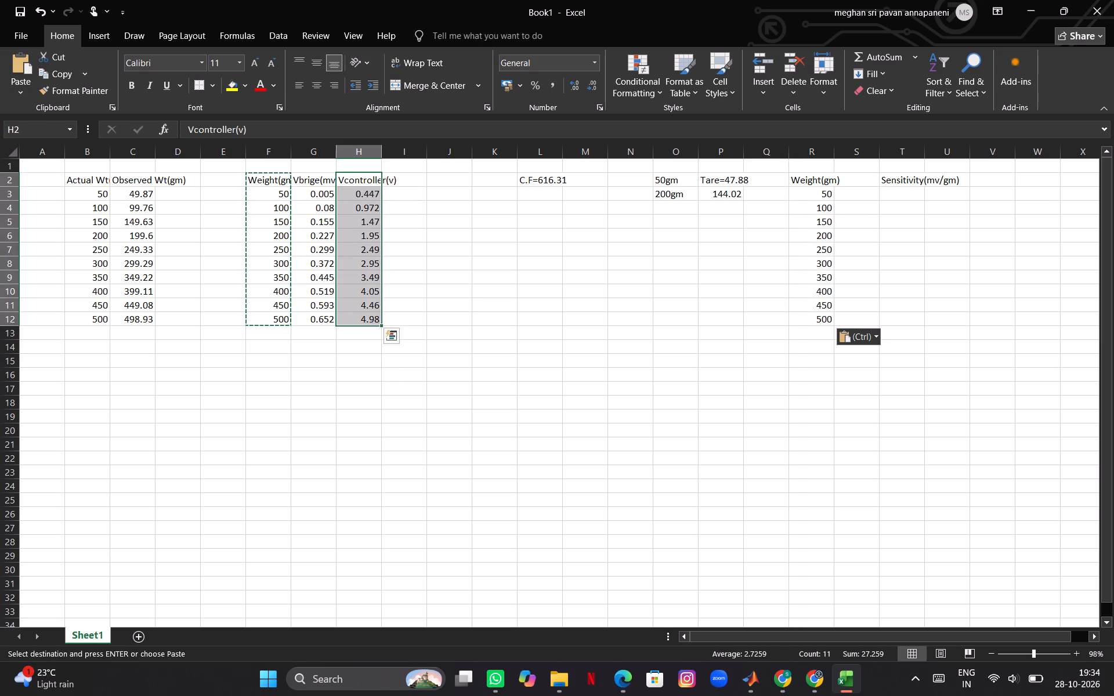
key("ctrl+c")
left_click(847, 183)
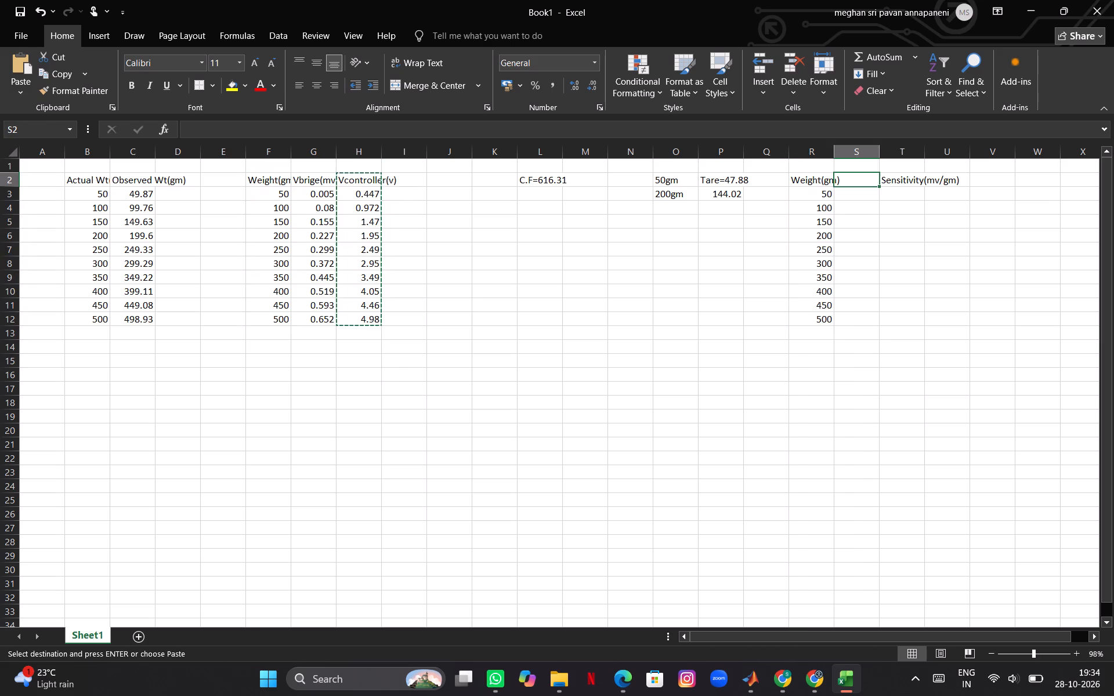
key("ctrl+v")
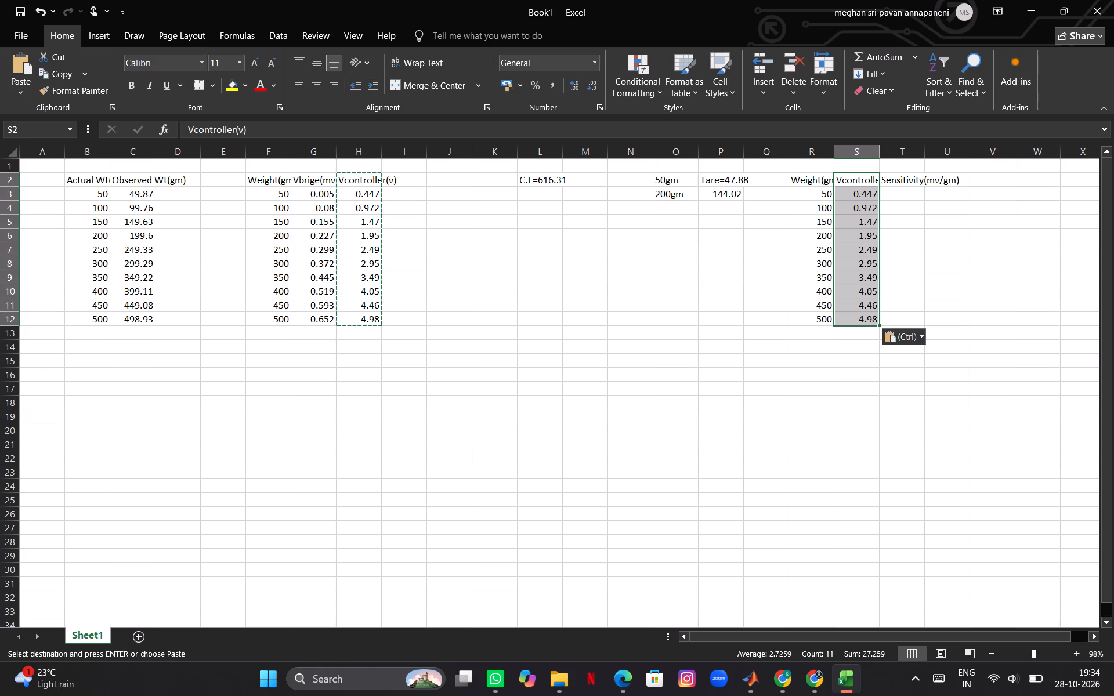
Enter the formula =S3*100/S3 in cell T3, the first row under the Sensitivity(mv/gm) header.
left_click(911, 194)
left_click(433, 126)
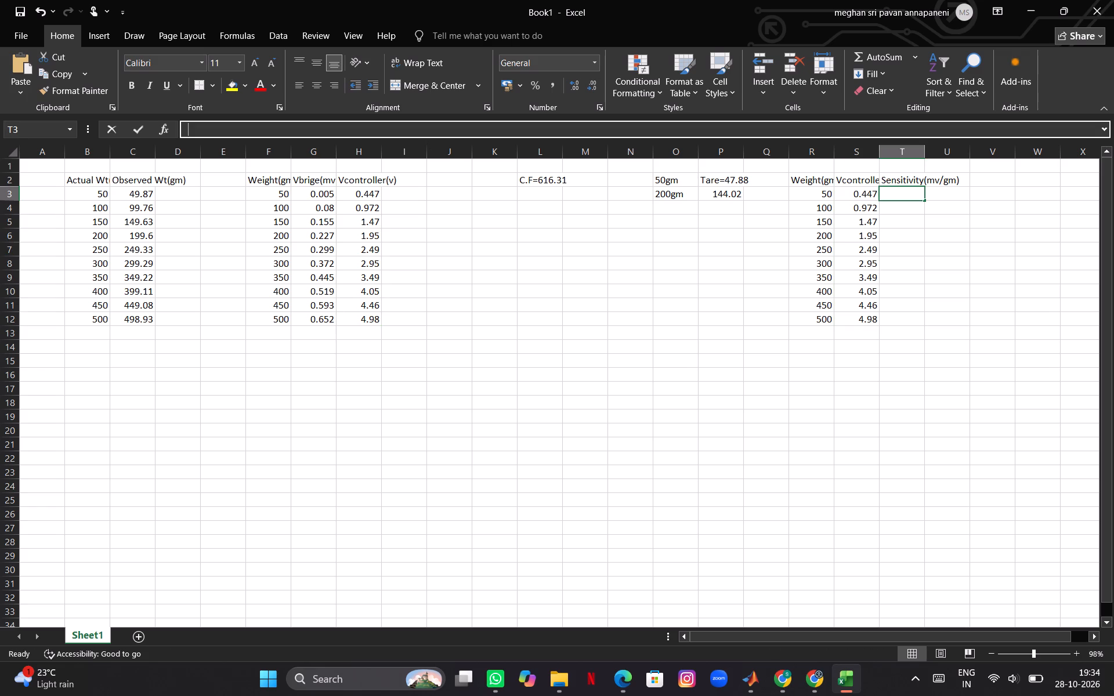
key("equal")
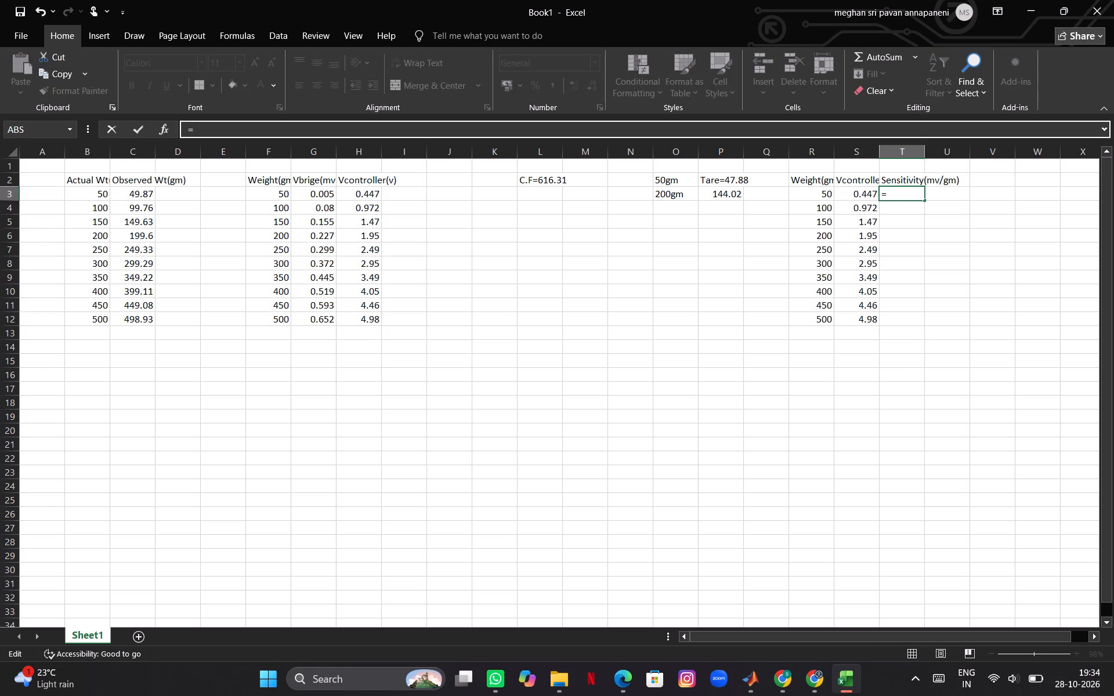
left_click(854, 195)
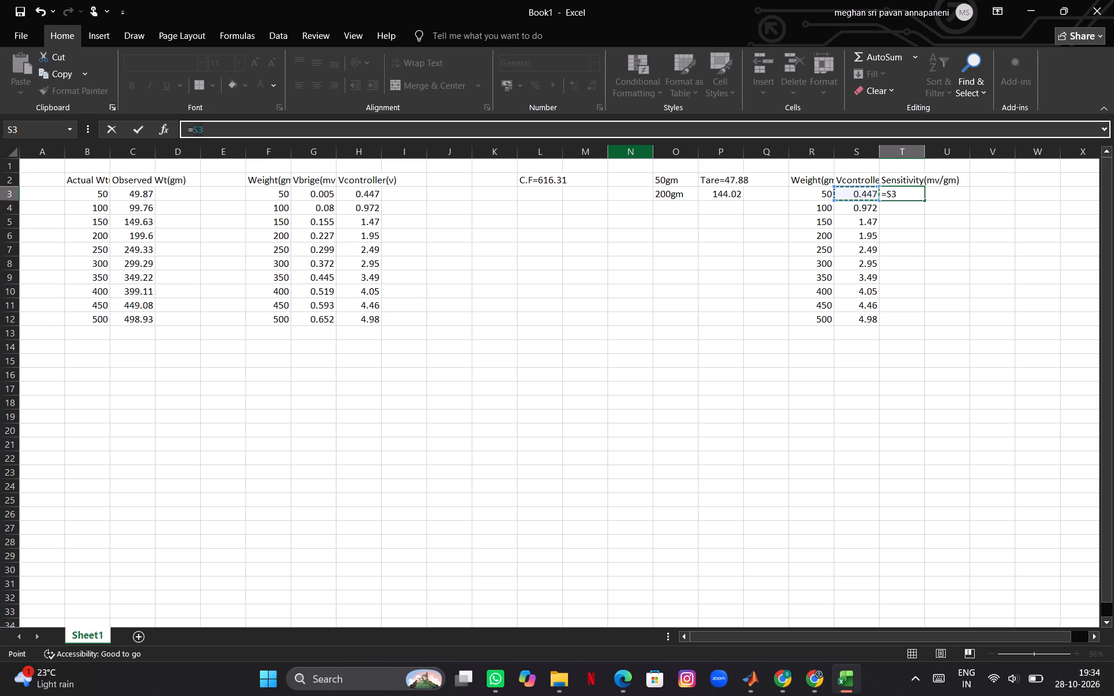
key("shift+asterisk")
type("100")
key("slash")
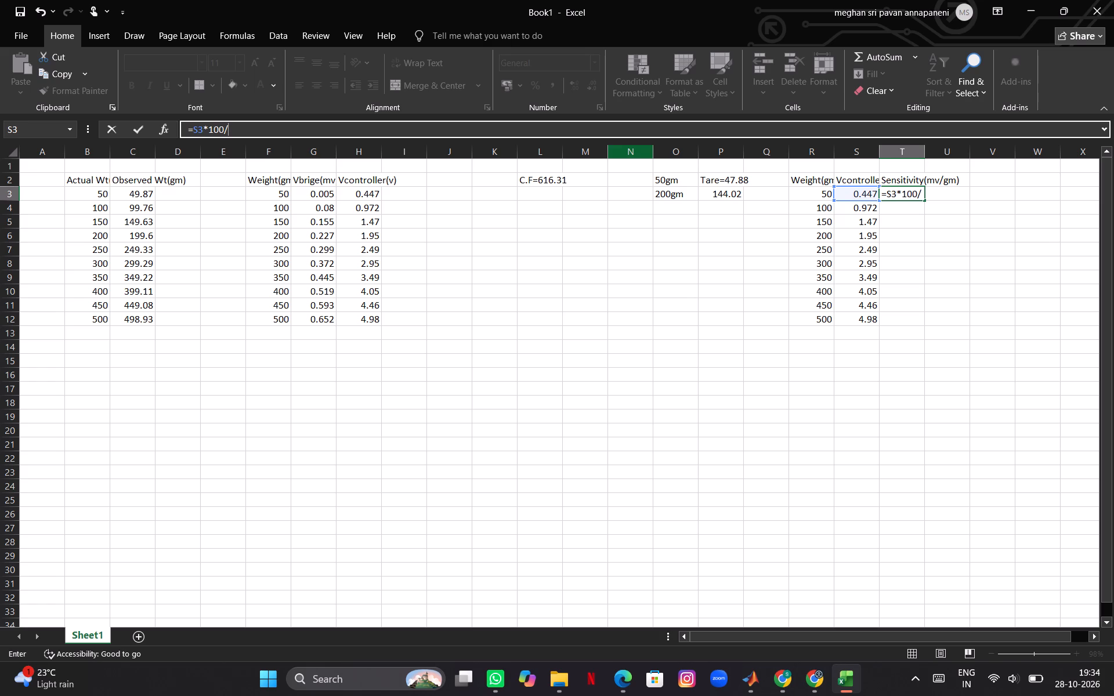
key("Left")
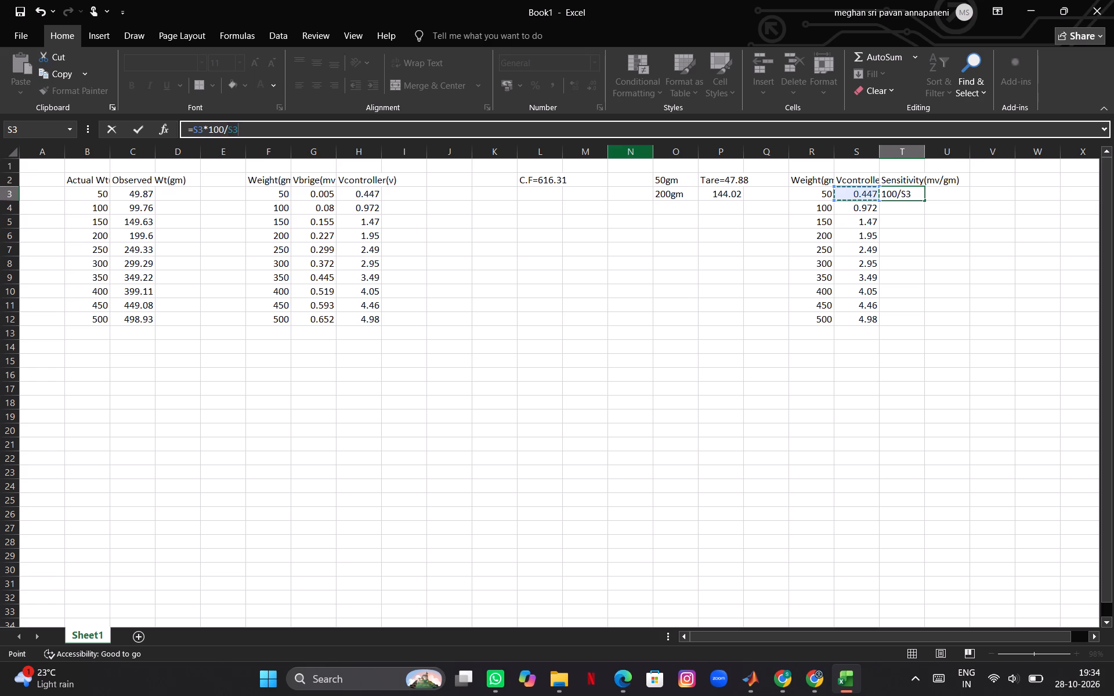
key("shift+parenright")
key("BackSpace")
key("Left")
key("Left")
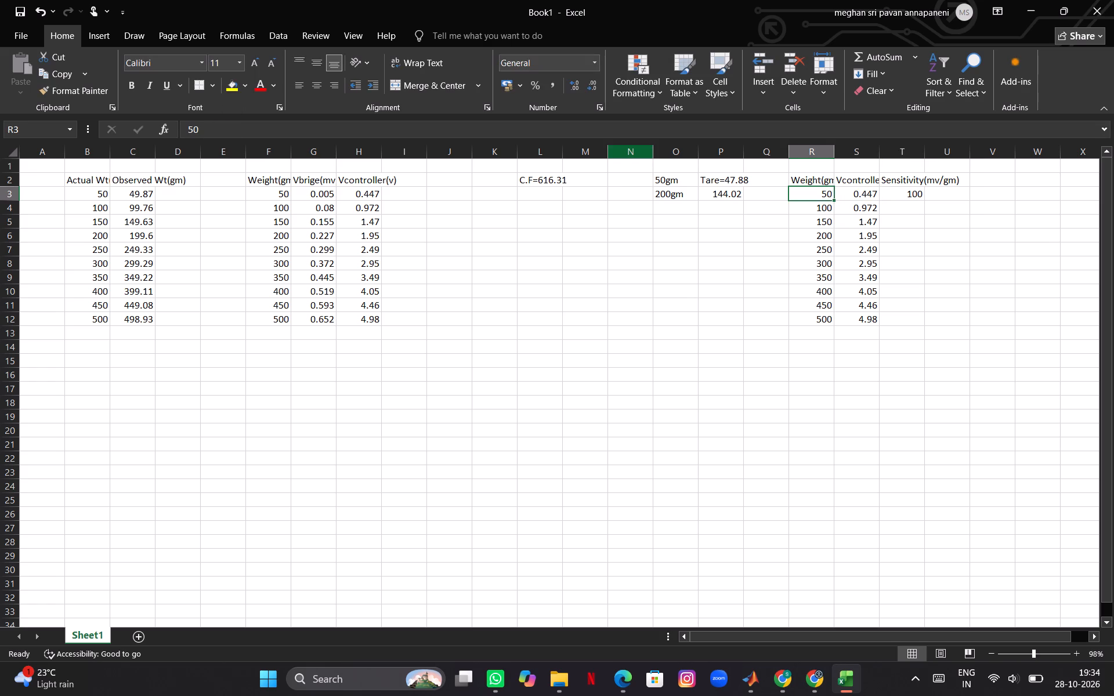
Enclose S3*100 in parentheses in the sensitivity formula in cell T3.
left_click(920, 196)
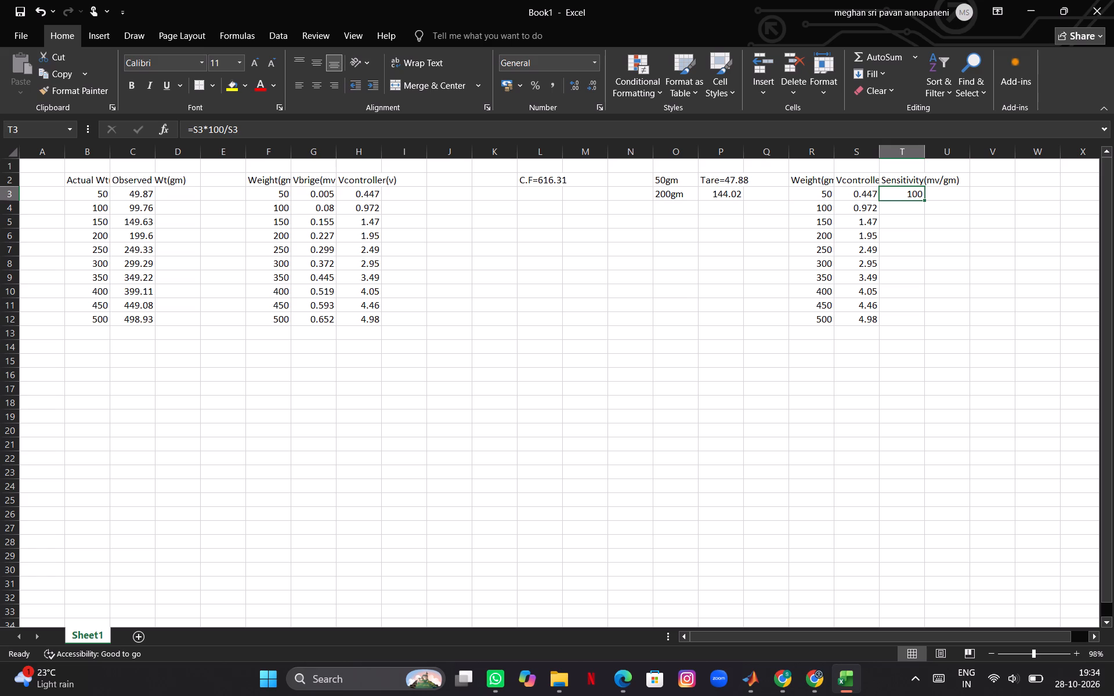
left_click(223, 128)
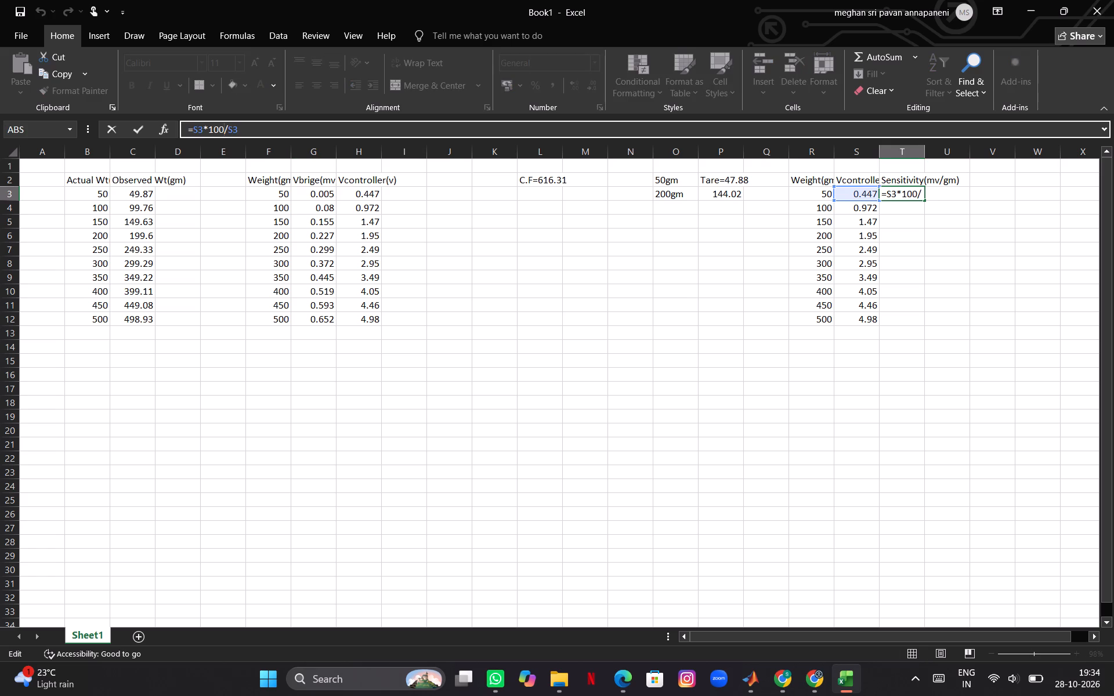
left_click(223, 128)
key("shift+parenright")
key("Left")
key("Left")
key("Left")
key("Left")
key("Left")
key("Left")
key("Left")
key("shift+parenleft")
Change the multiplier to 1000 and the divisor to 50 so cell T3's formula reads =(S3*1000)/50.
key("Right")
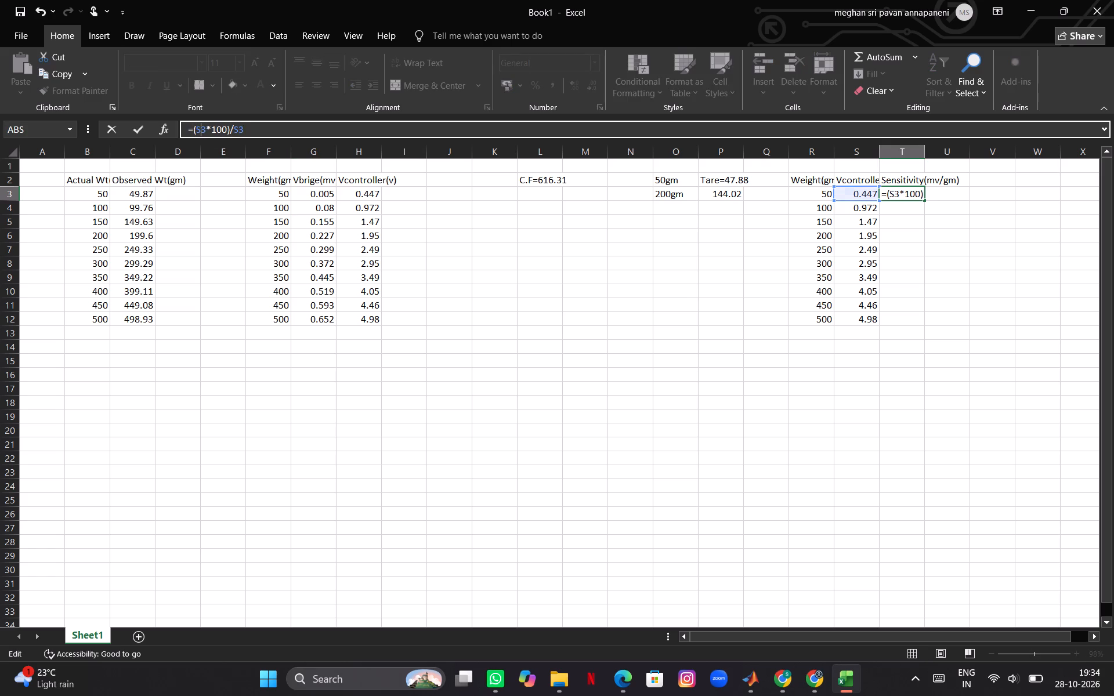
key("Right")
key("Right")
key("Right")
key("Right")
key("Right")
key("Right")
key("Right")
key("Right")
key("Right")
key("Right")
key("BackSpace")
key("BackSpace")
left_click(226, 125)
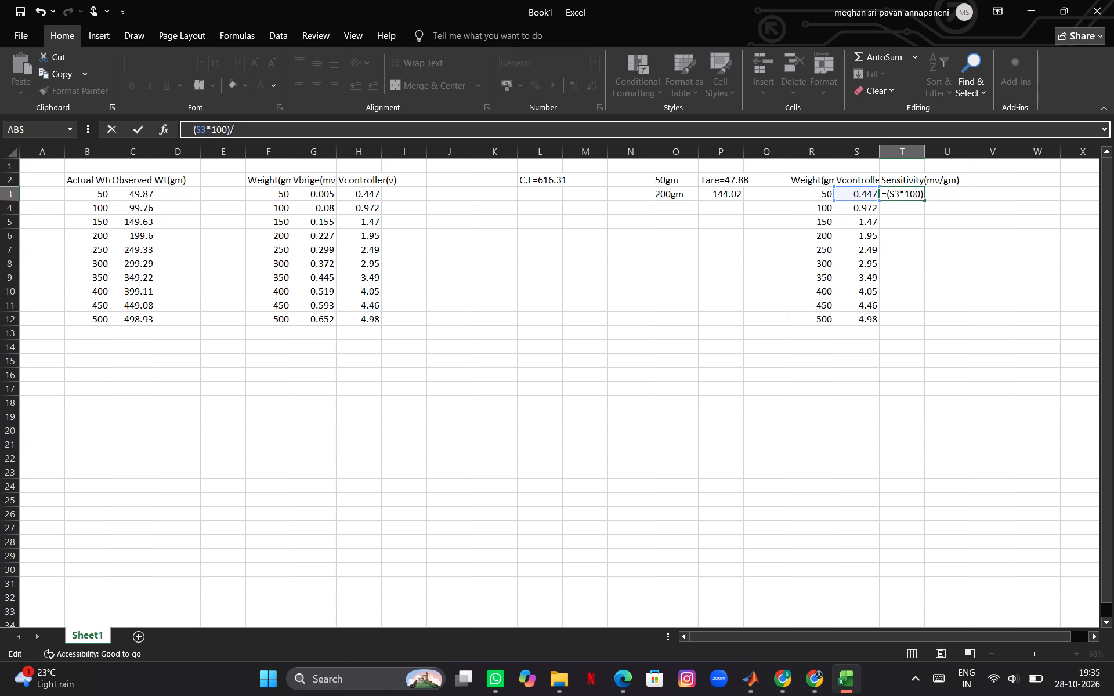
key("0")
left_click(249, 128)
type("50")
key("Return")
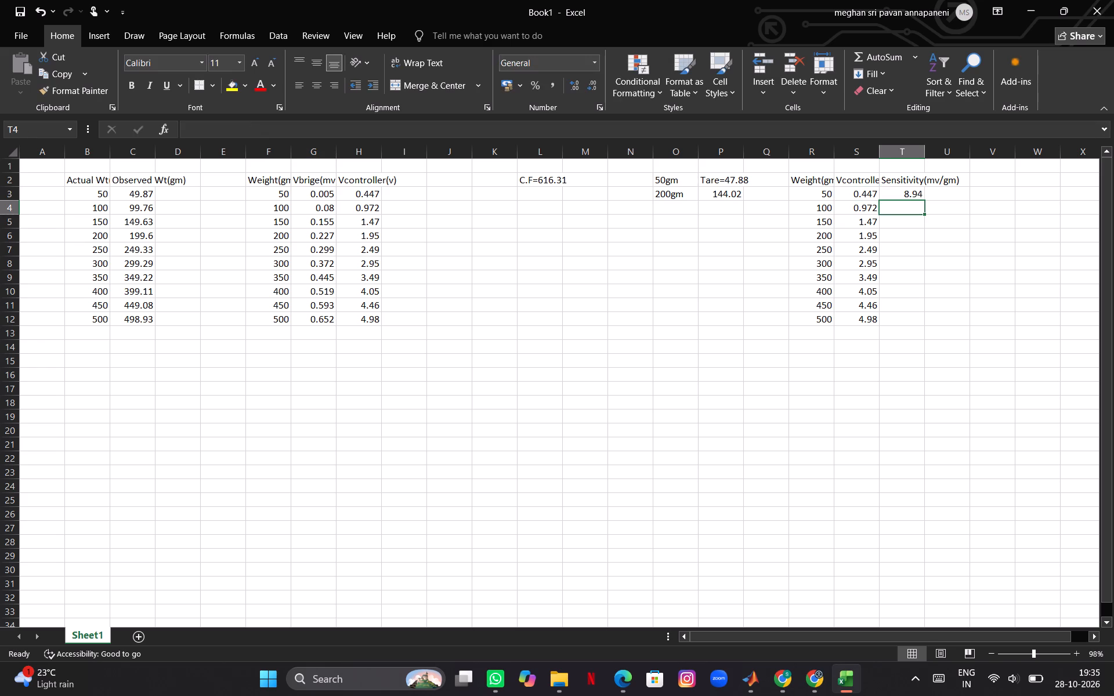
Fill the sensitivity formula from cell T3 down through cell T12.
left_click(896, 192)
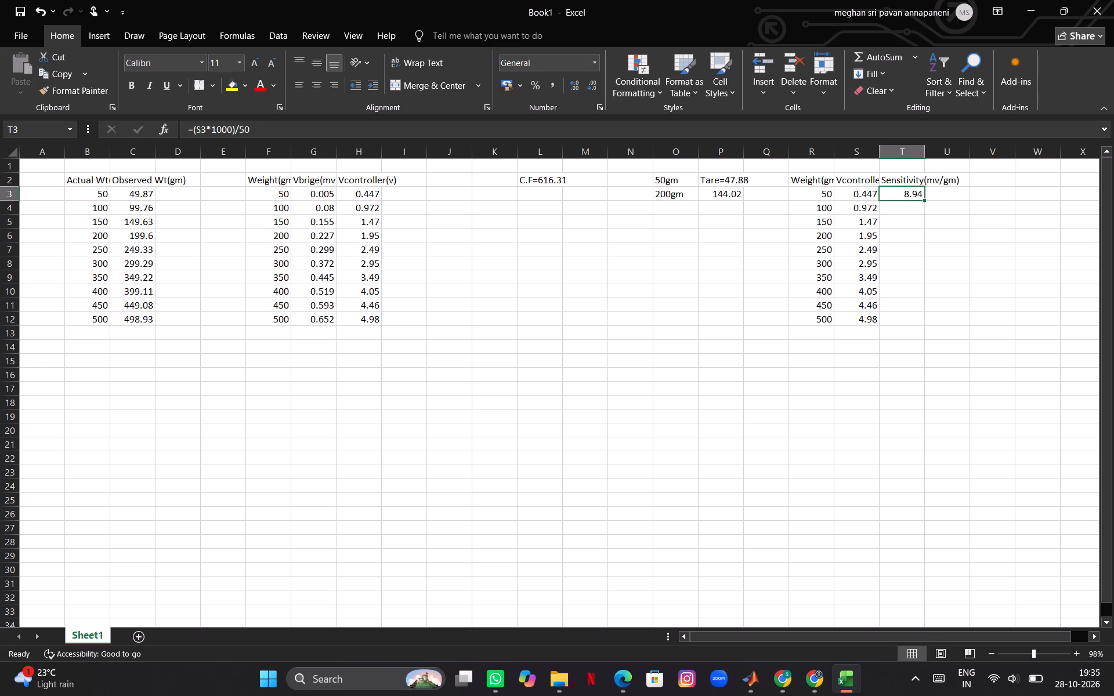
left_click_drag(924, 199, 928, 313)
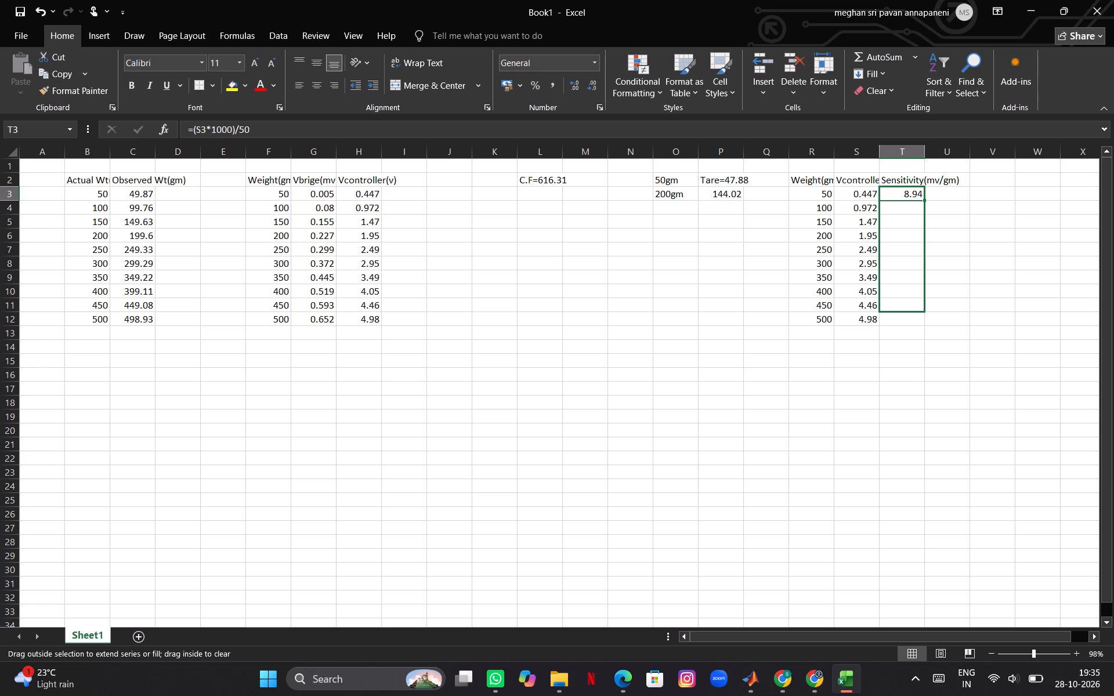
left_click_drag(928, 313, 926, 324)
left_click(1029, 354)
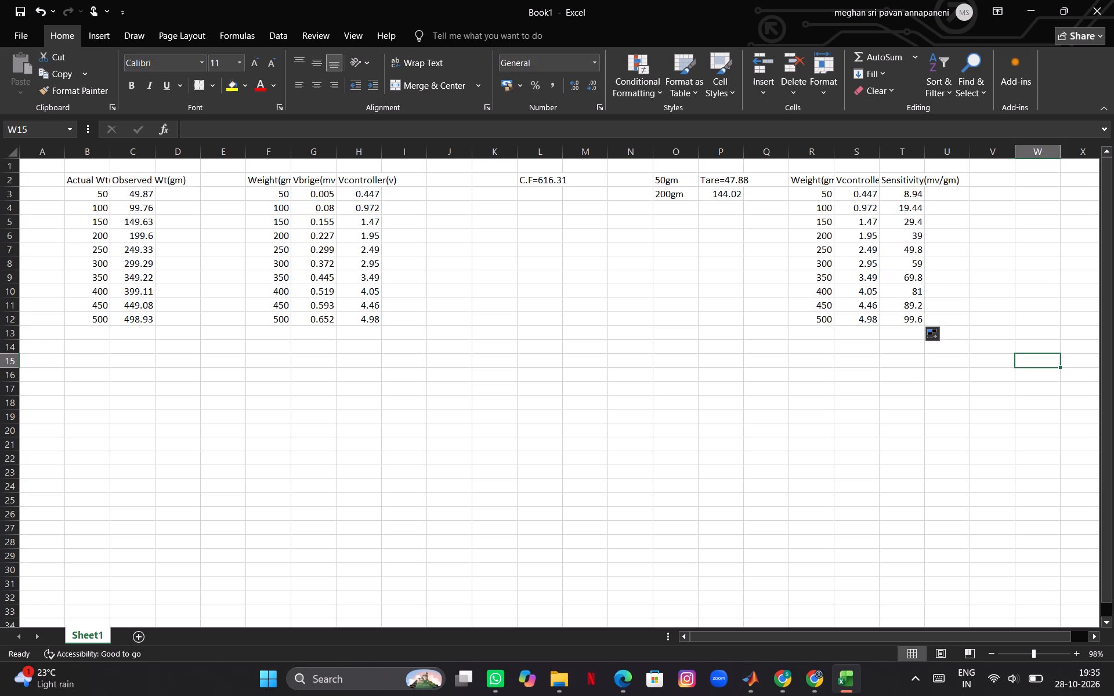
left_click(912, 338)
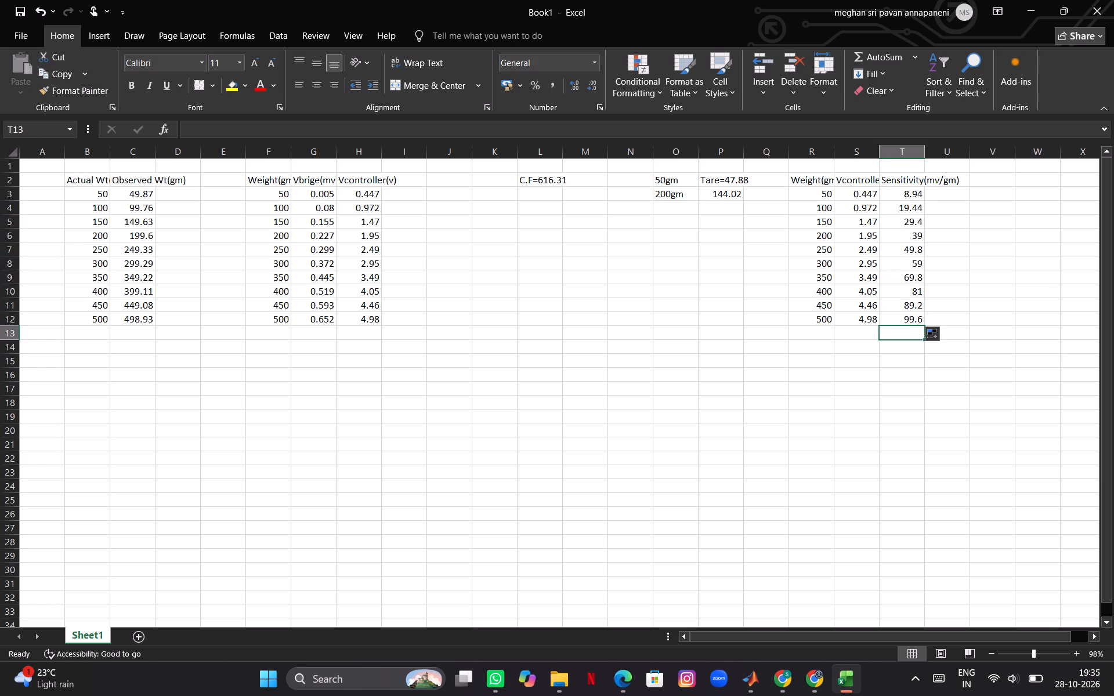
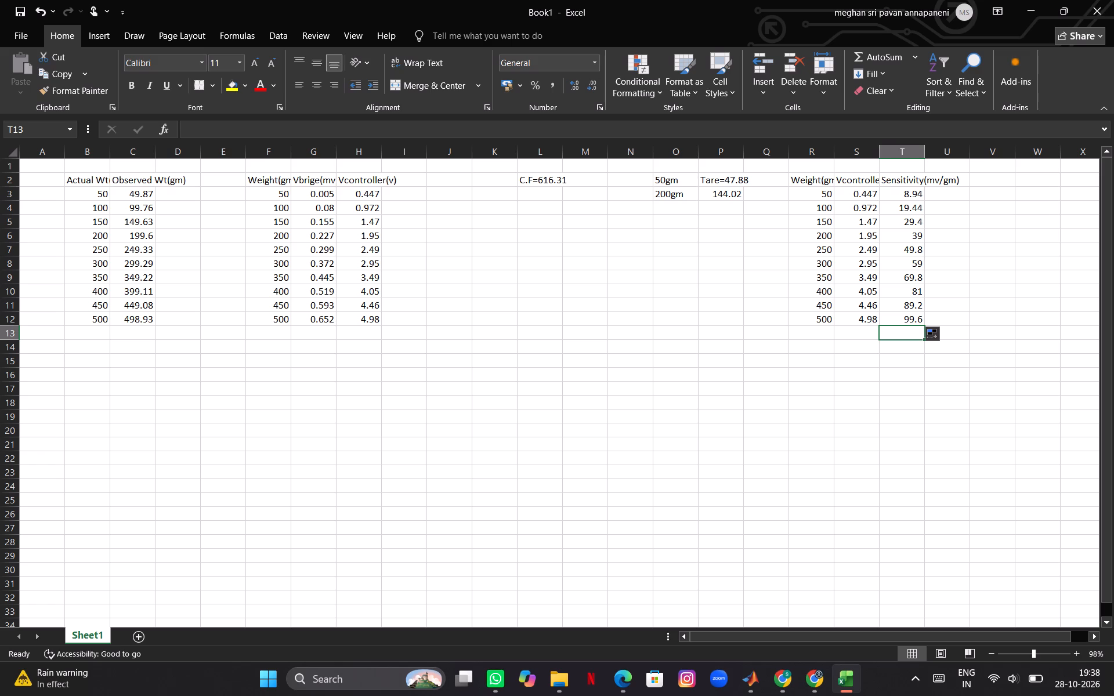
Replace the fixed divisor in cell T3's sensitivity formula with the weight cell R3, making it =(S3*1000)/R3.
left_click(924, 196)
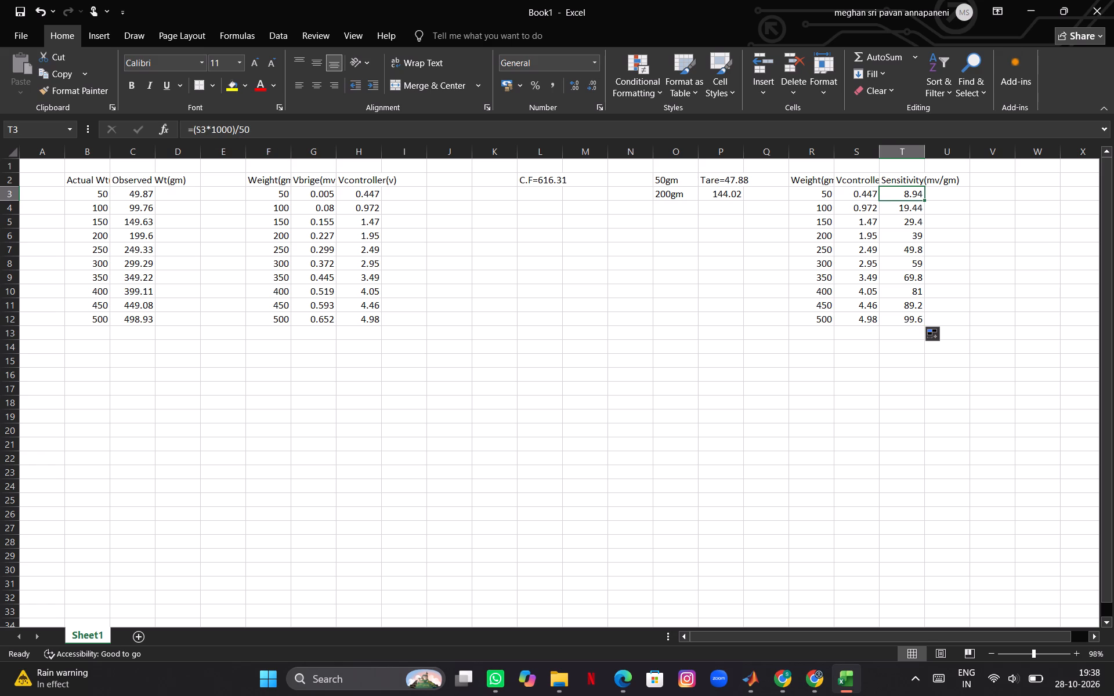
left_click(265, 132)
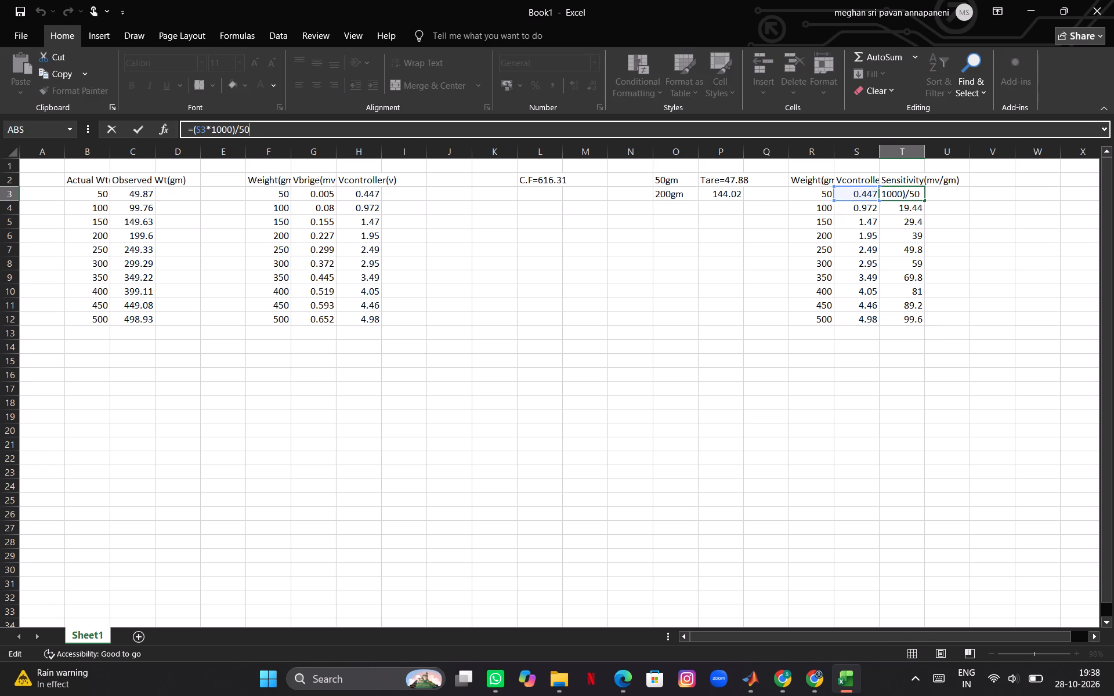
key("BackSpace")
key("BackSpace")
left_click(801, 196)
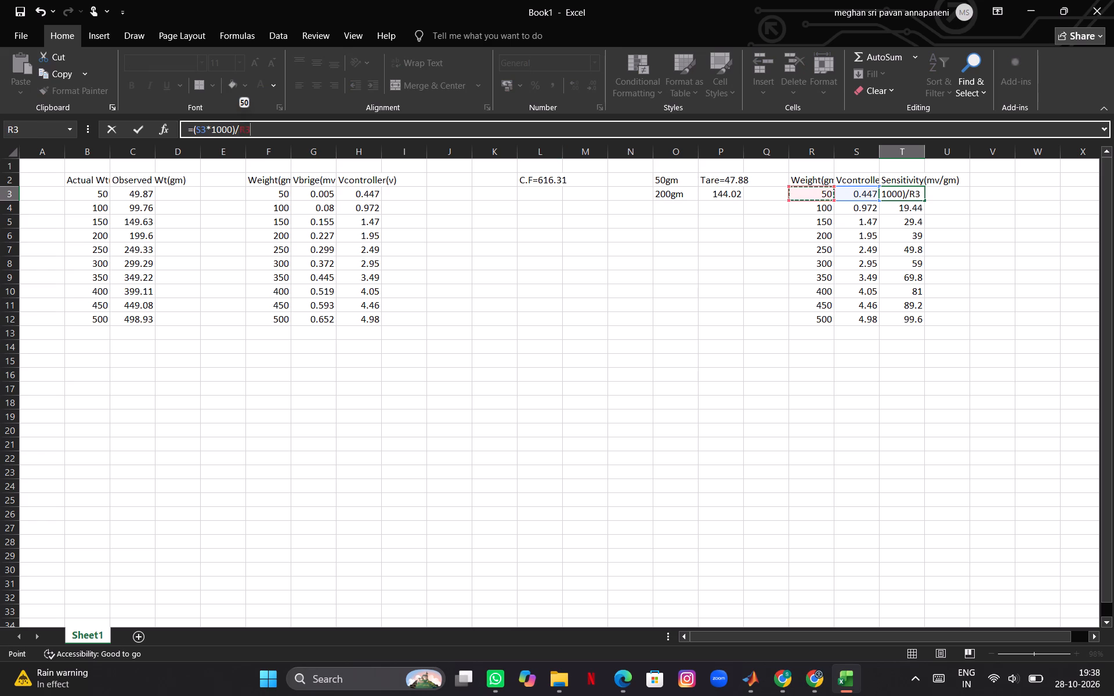
key("backslash")
key("Return")
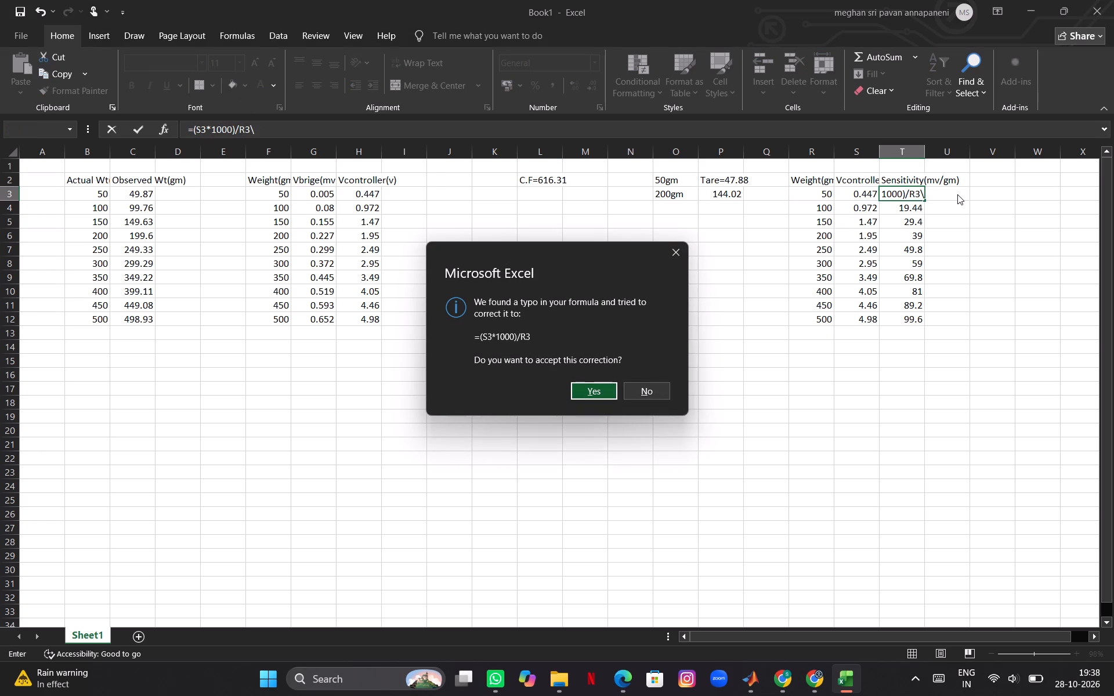
left_click(606, 393)
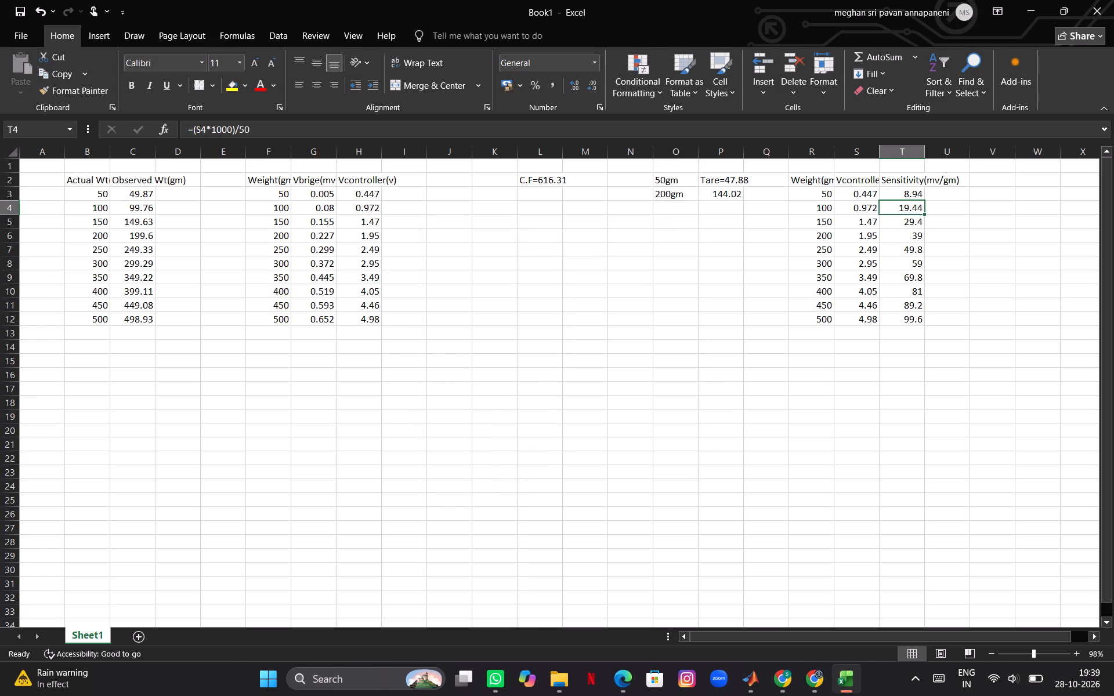
Fill the corrected sensitivity formula from cell T3 down through cell T12.
left_click(901, 195)
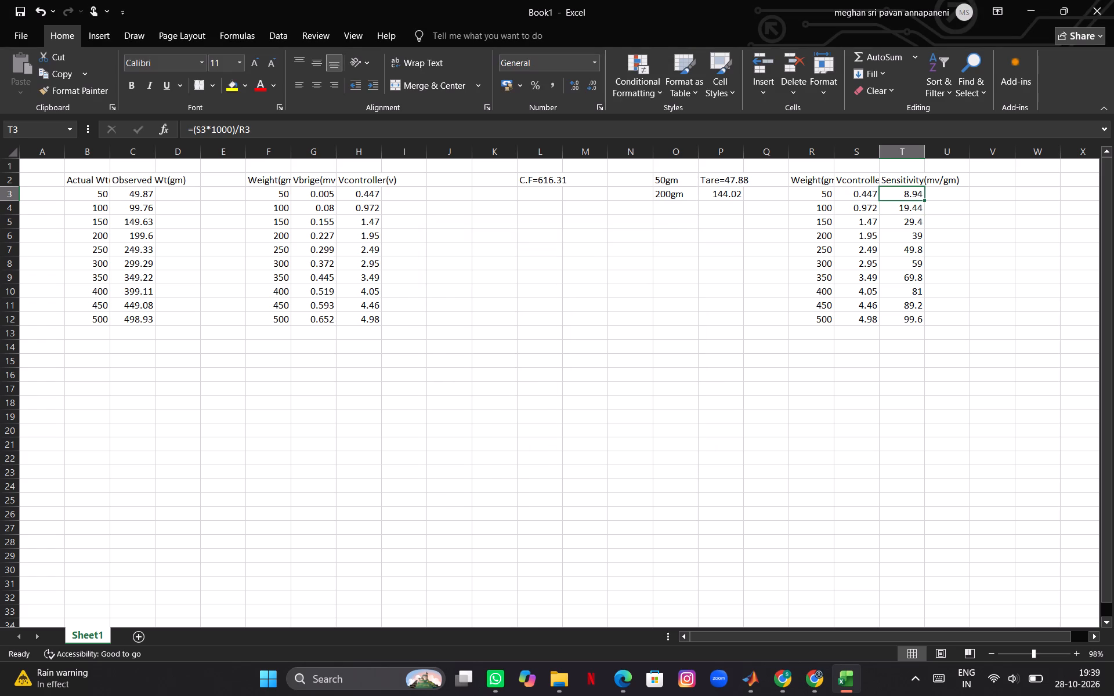
left_click_drag(923, 199, 927, 321)
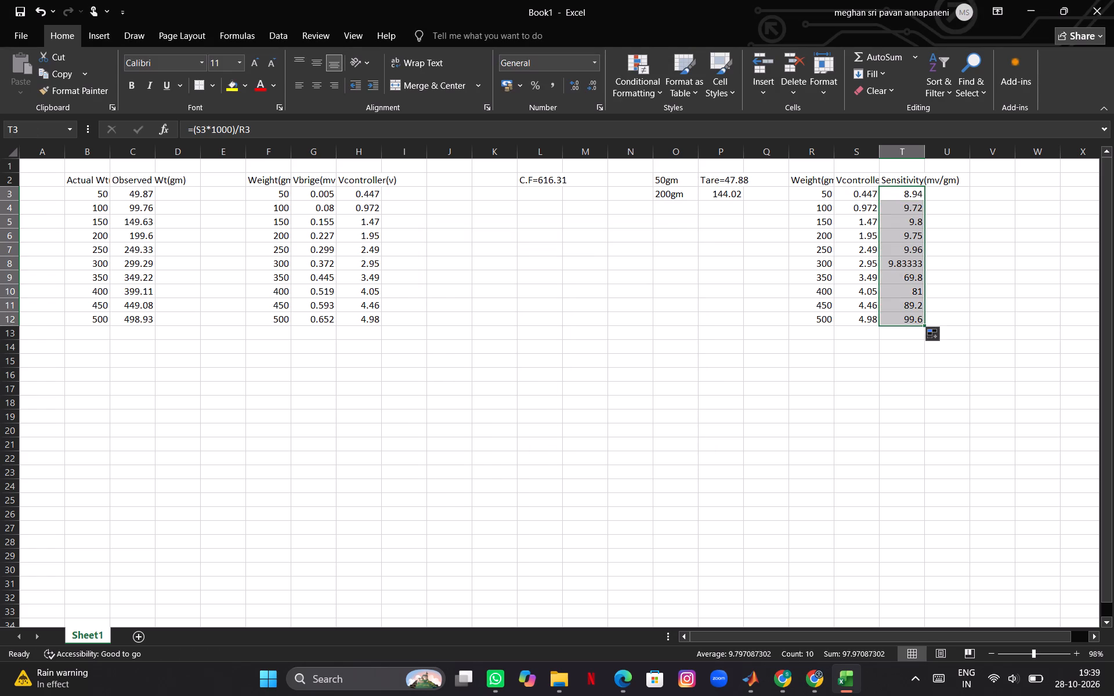
left_click(936, 375)
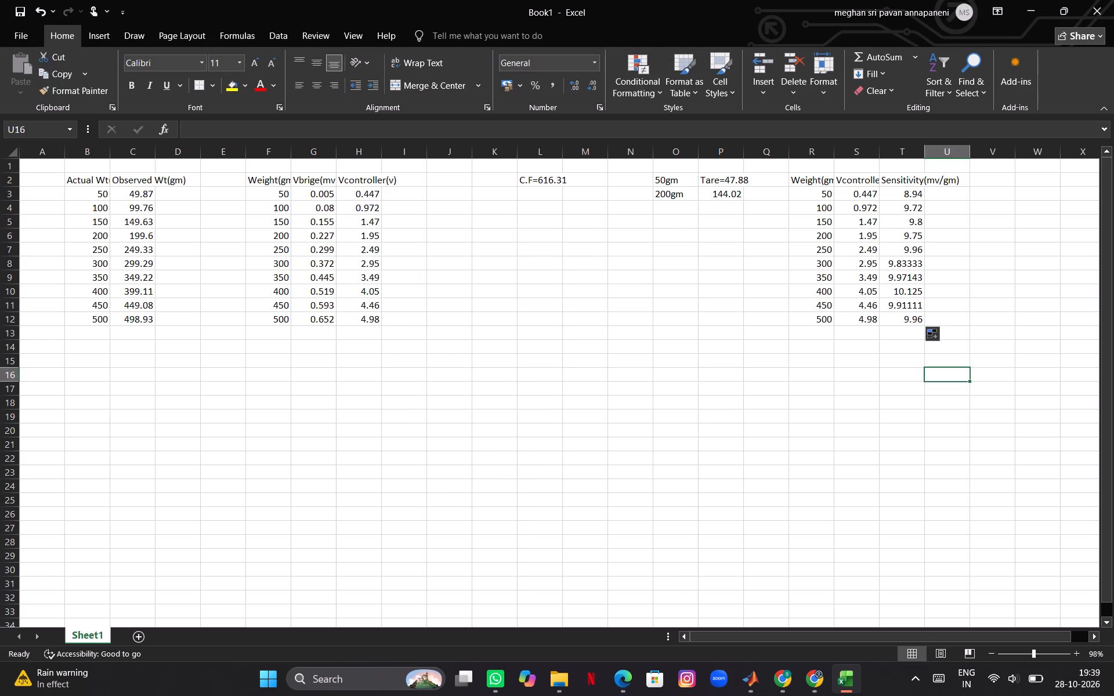
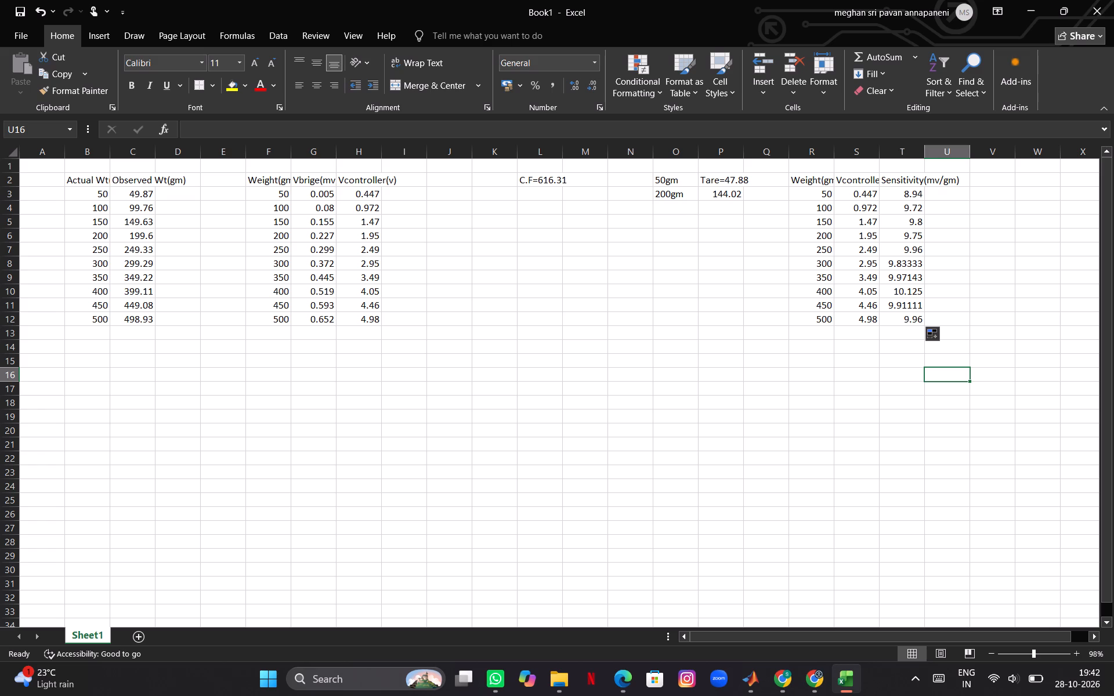
Enter a column header starting with gm/mv() in cell I2, beside the Vcontroller(v) column of the second table.
left_click(411, 180)
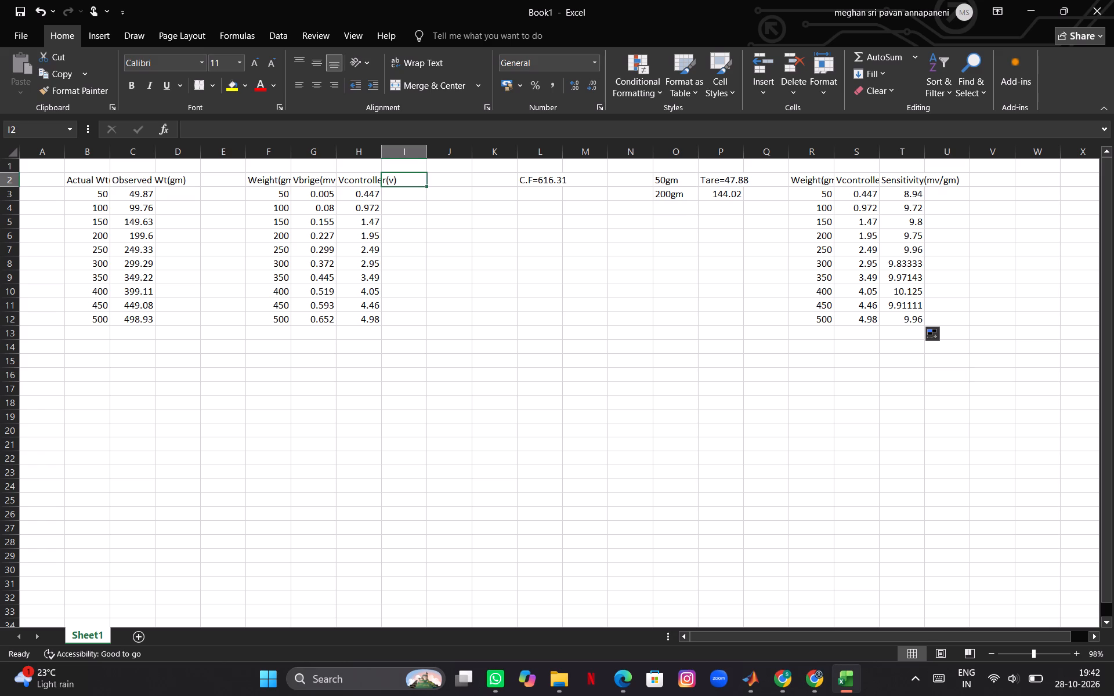
key("shift+g")
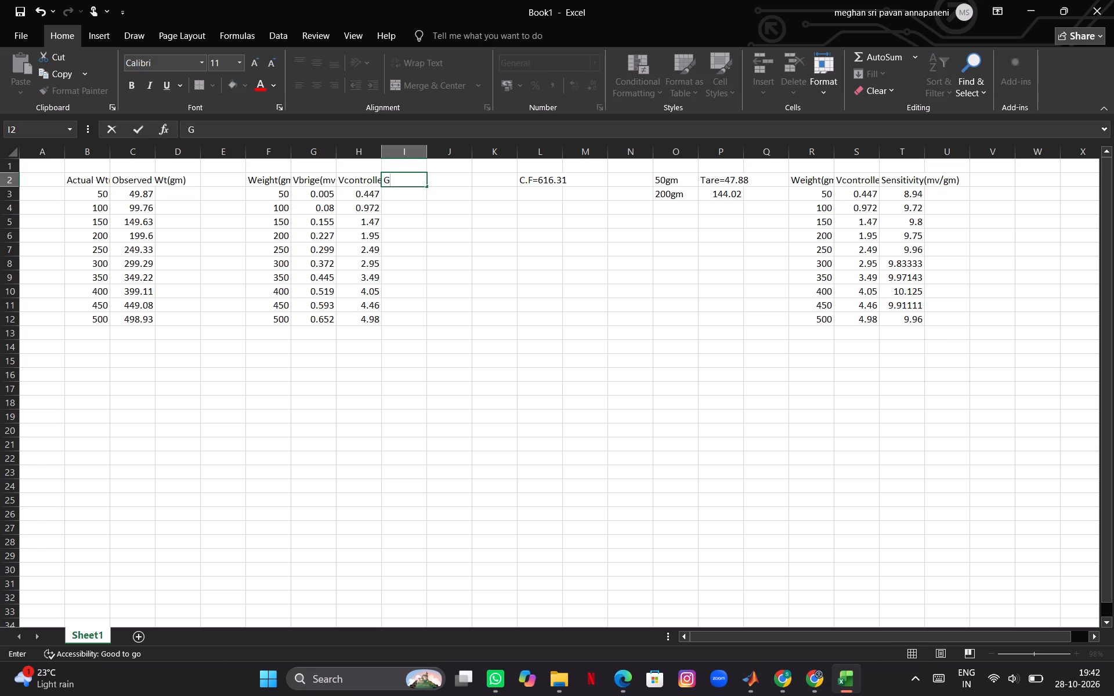
key("BackSpace")
key("f")
key("BackSpace")
type("gm")
key("slash")
type("mv")
type("()")
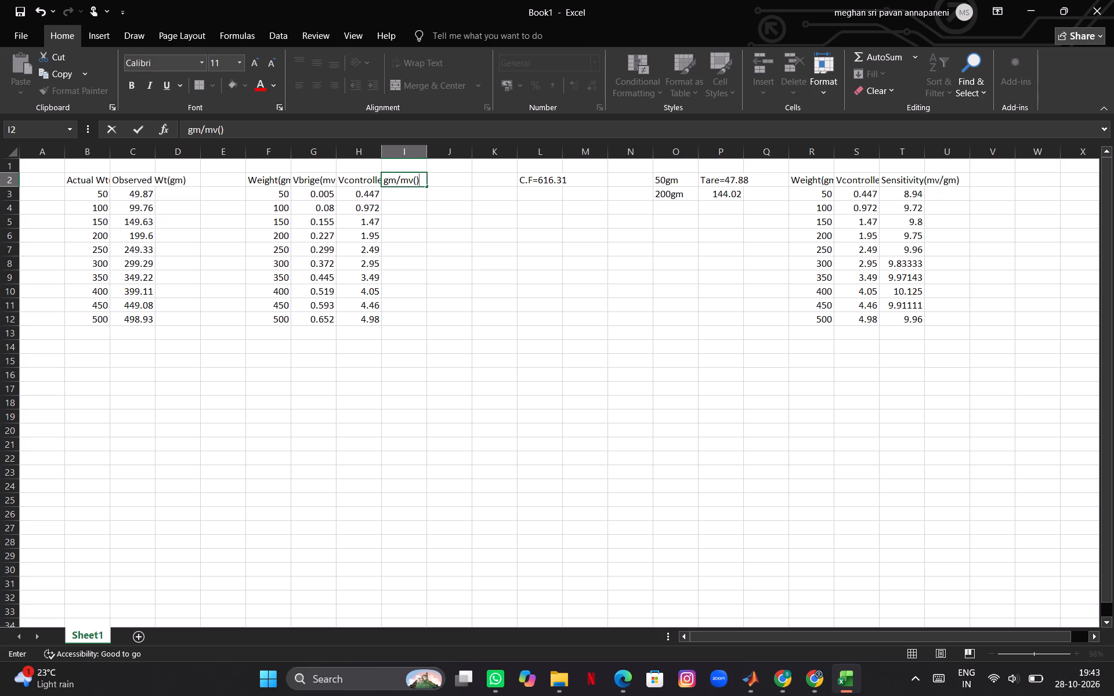
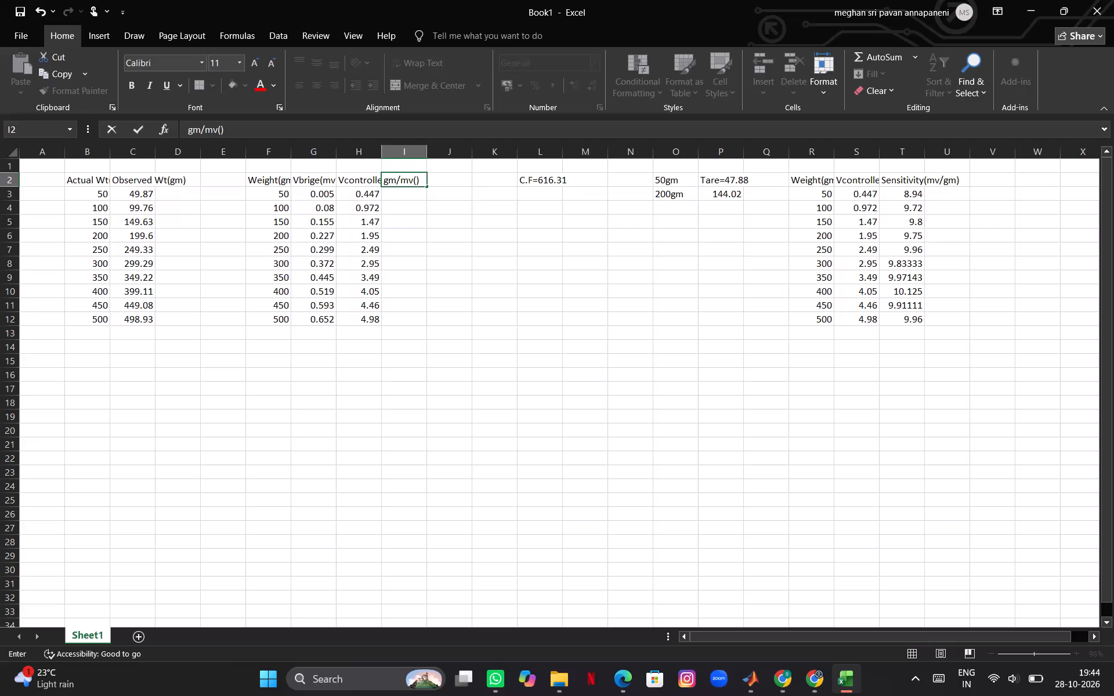
Complete the column header in cell I2 so that it reads gm/mv(bridge).
left_click(415, 177)
type("br")
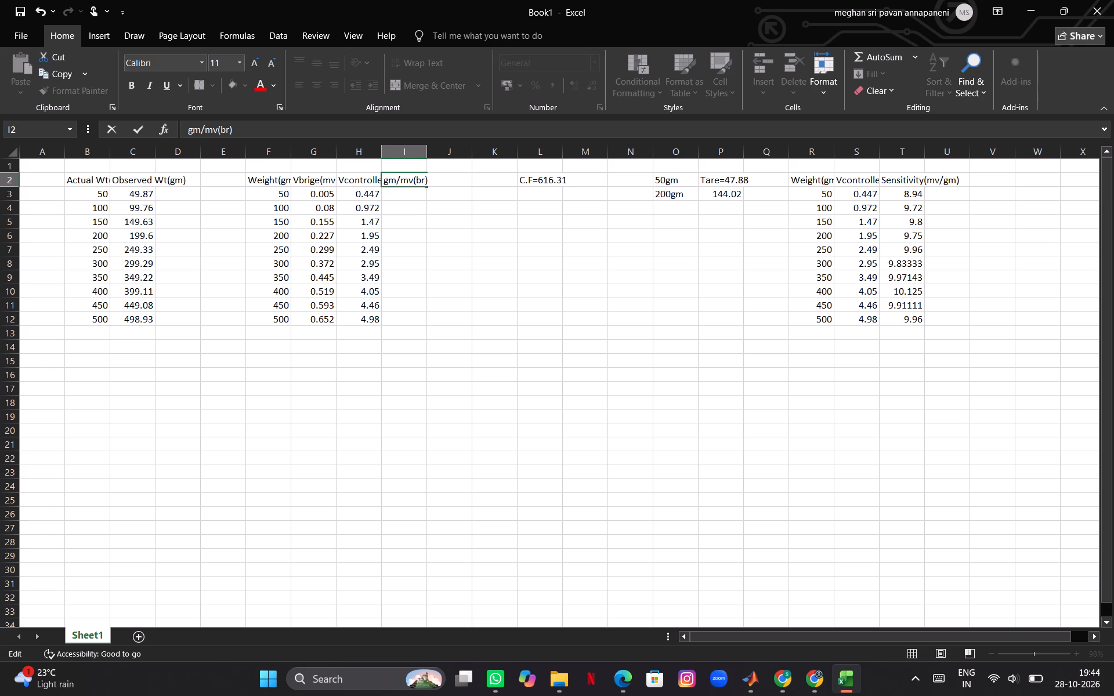
type("idge")
left_click(461, 180)
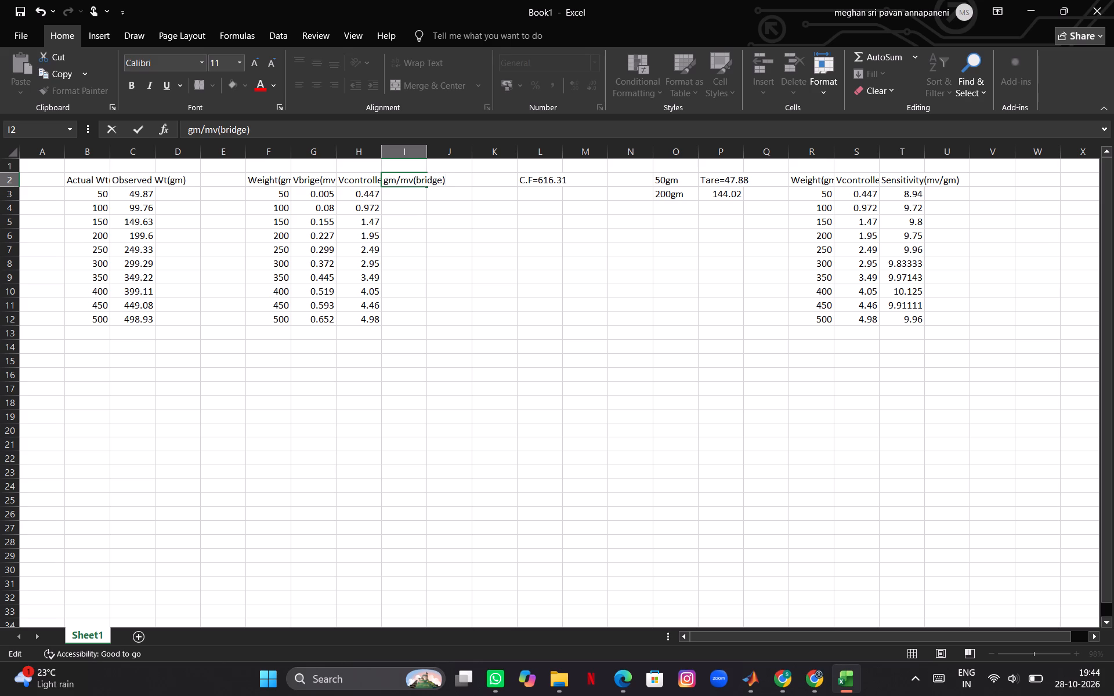
left_click(486, 183)
Enter the column header gm/mv(controller) in cell J2, beside the bridge header.
left_click(462, 183)
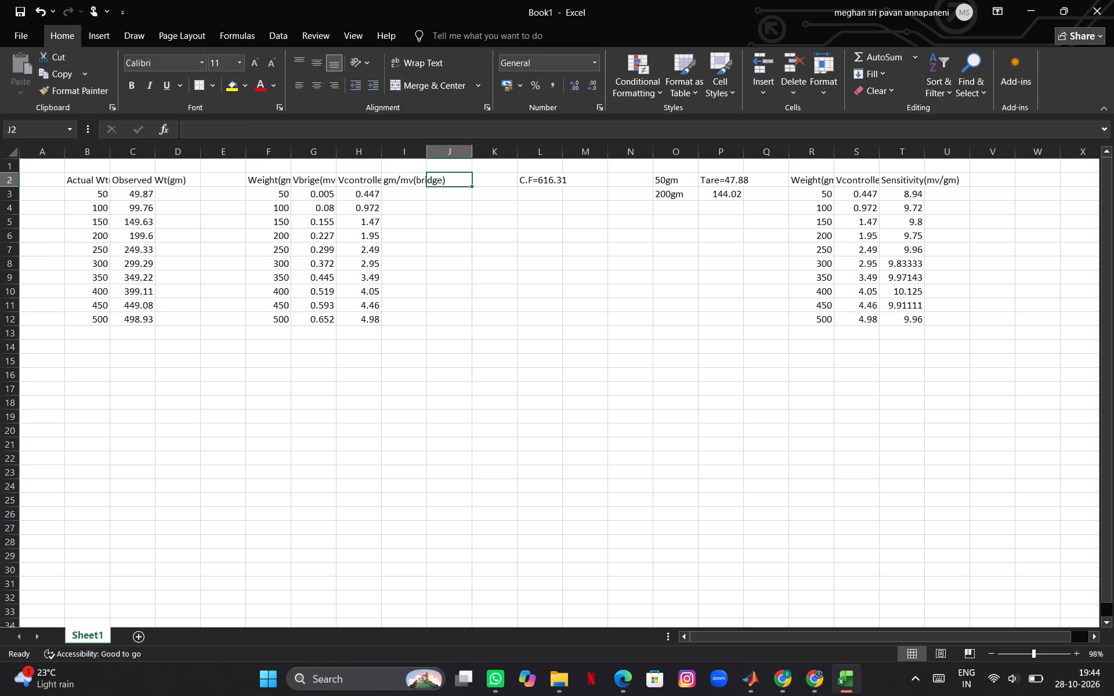
type("gm")
type("/mv")
type("()")
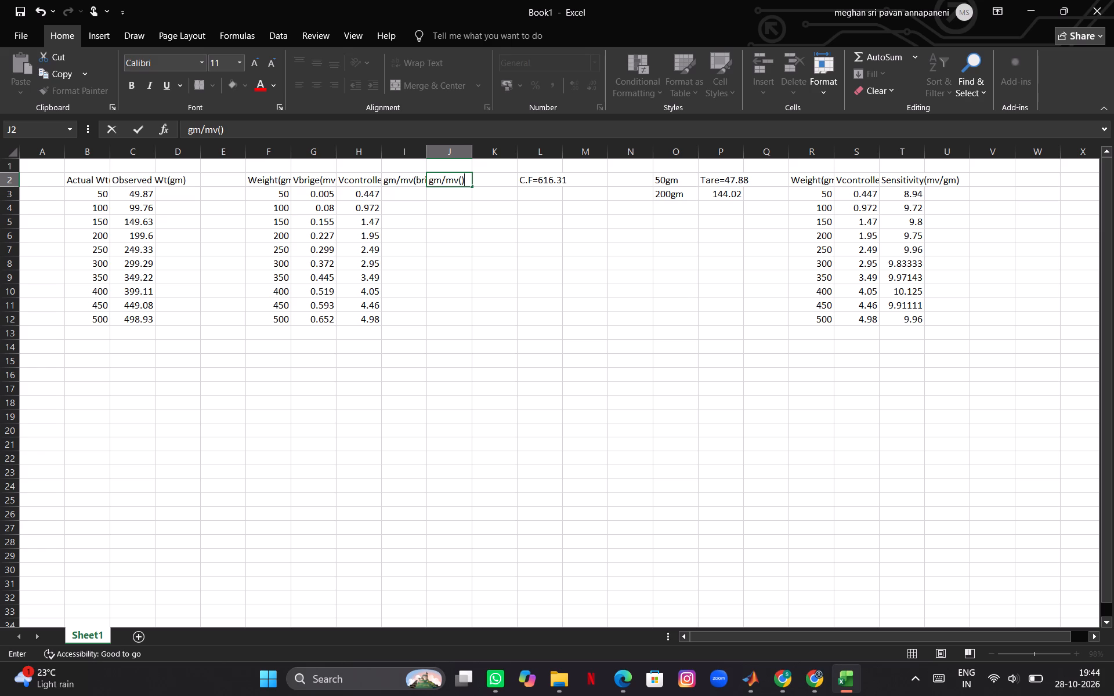
key("Left")
left_click(462, 183)
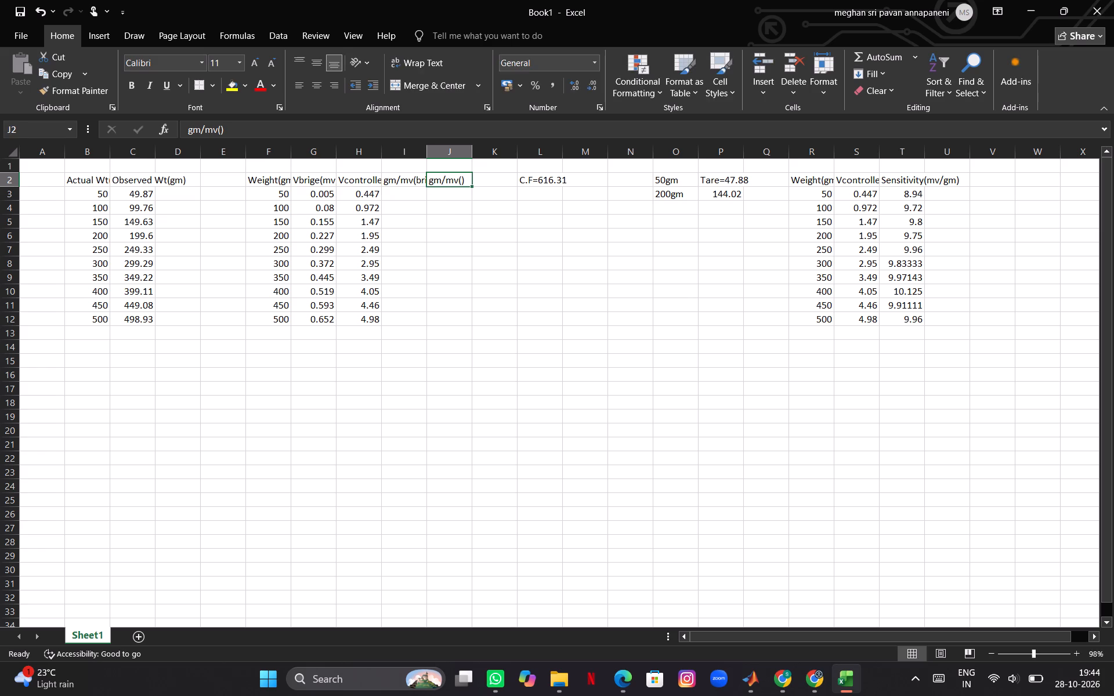
left_click(462, 183)
type("con")
type("troller")
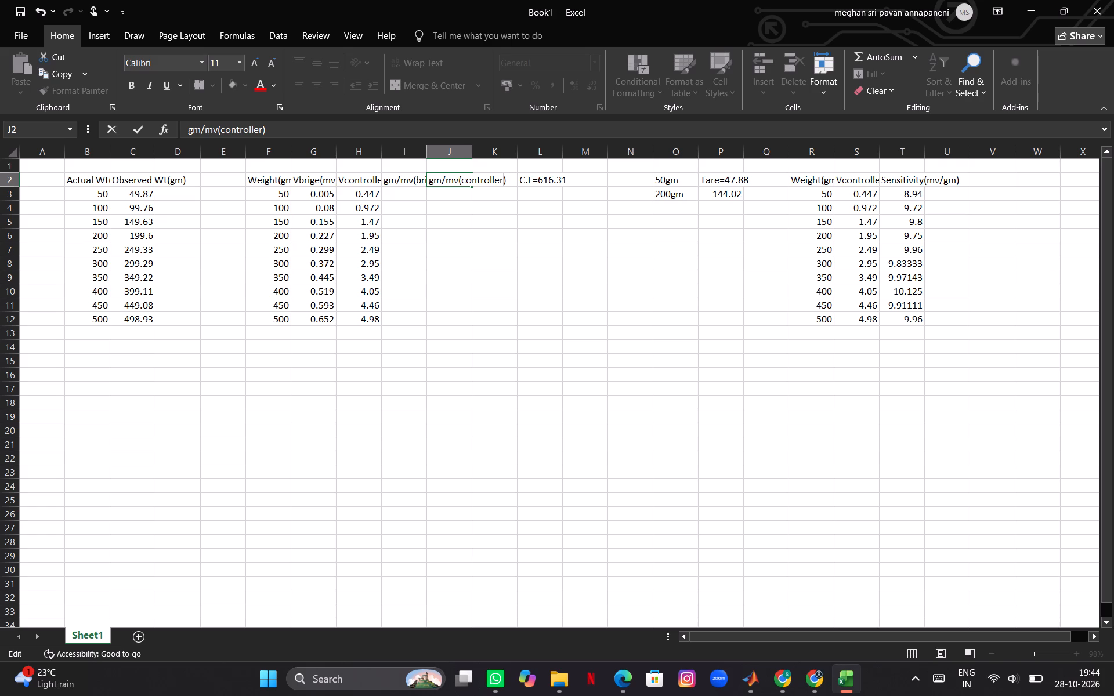
Enter the formula =F3/G3 in cell I3 to divide the weight by the bridge voltage.
left_click(410, 194)
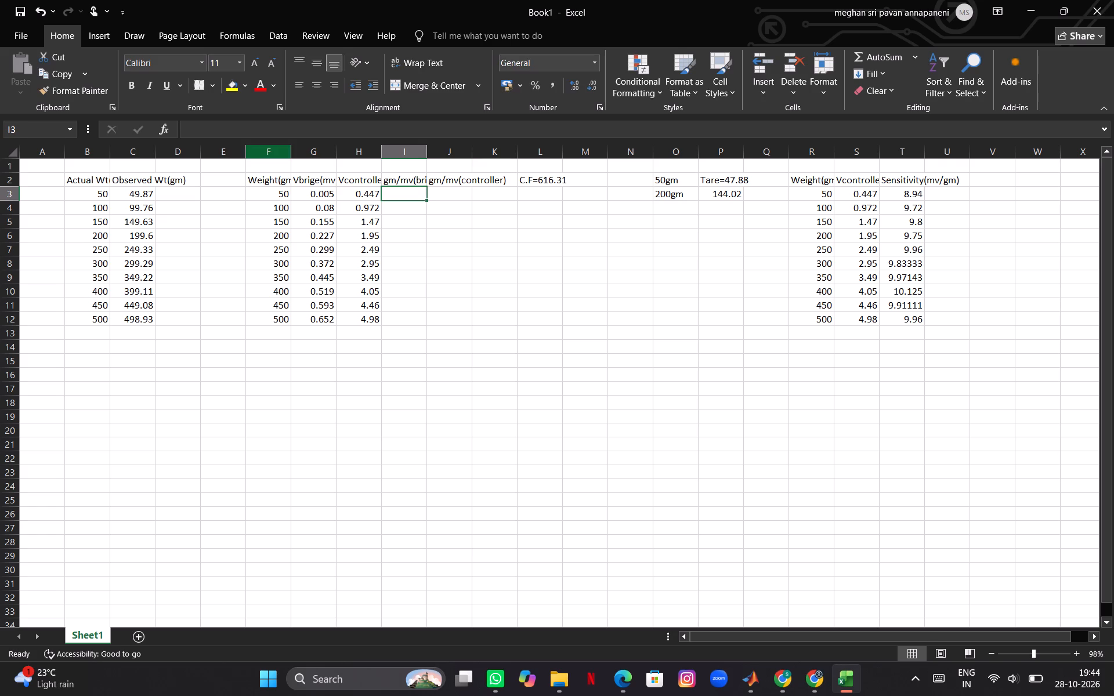
left_click(272, 133)
key("equal")
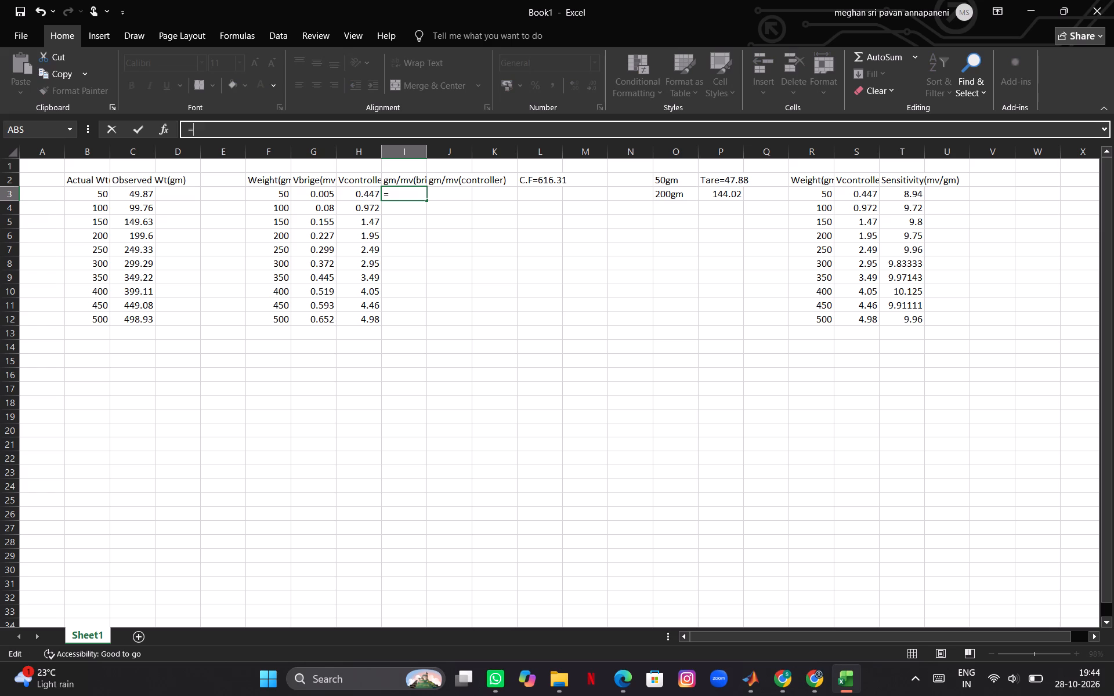
left_click(266, 194)
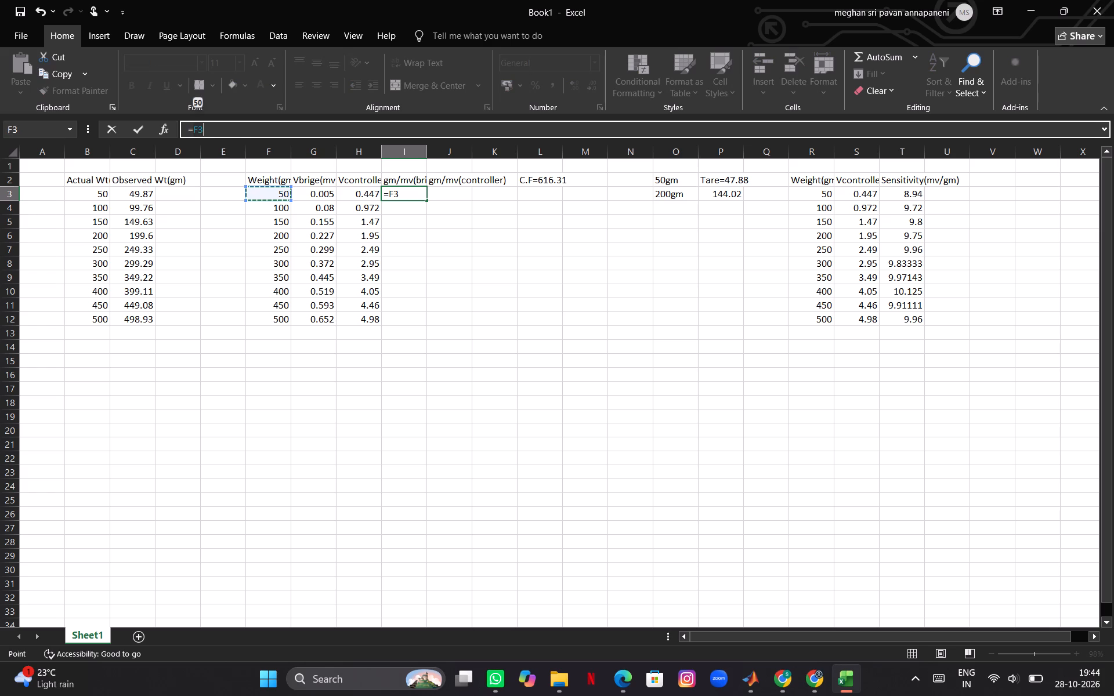
key("slash")
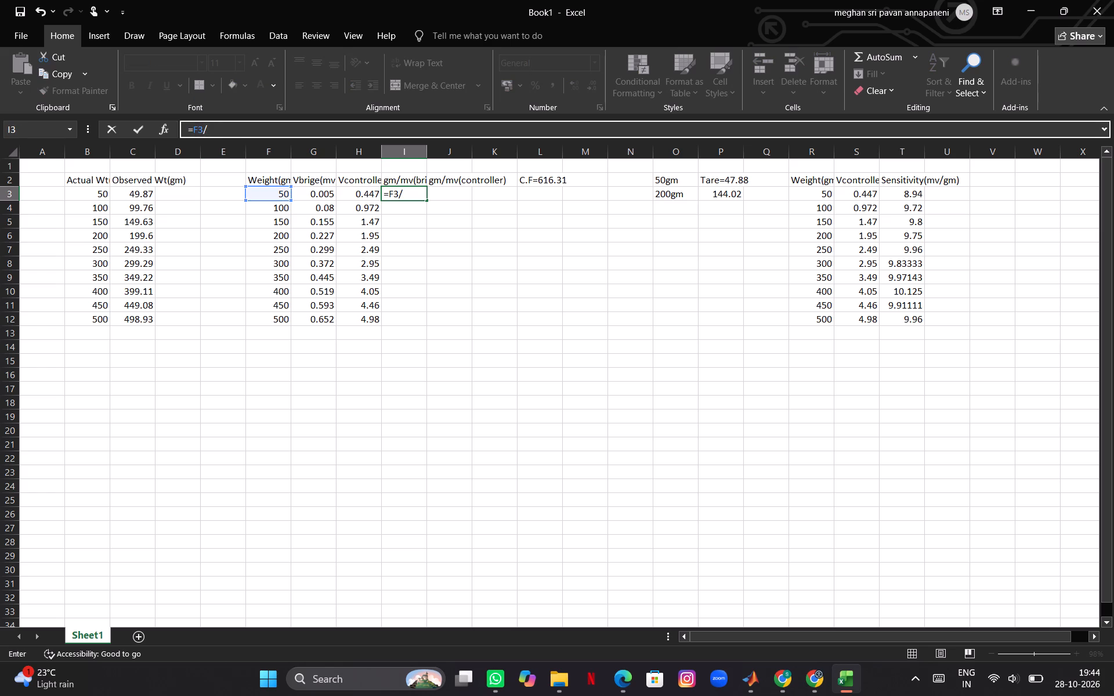
left_click(334, 194)
key("Return")
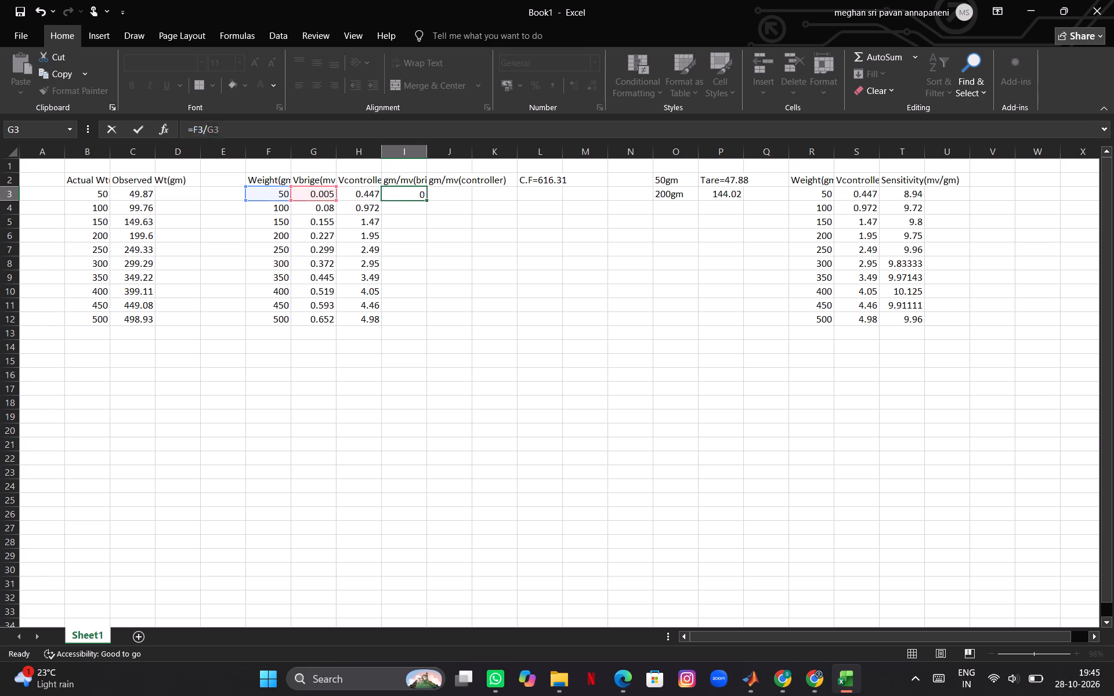
Fill the gm/mv(bridge) formula from I3 down to I12, the 500 gm row.
left_click(418, 195)
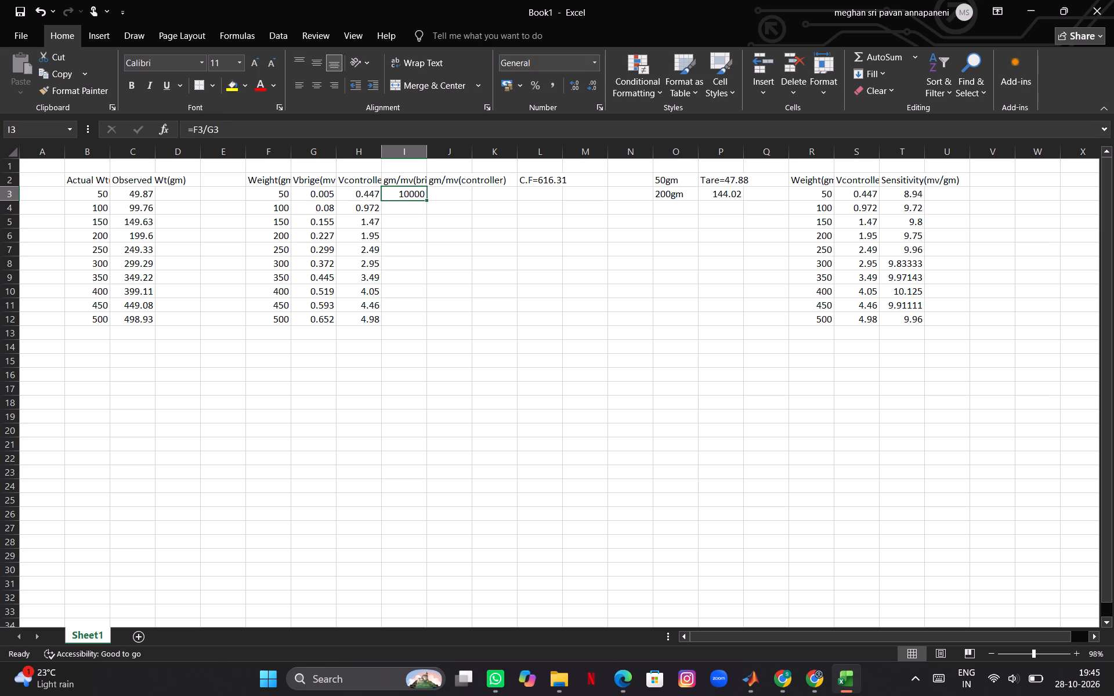
left_click_drag(425, 198, 430, 324)
left_click(468, 408)
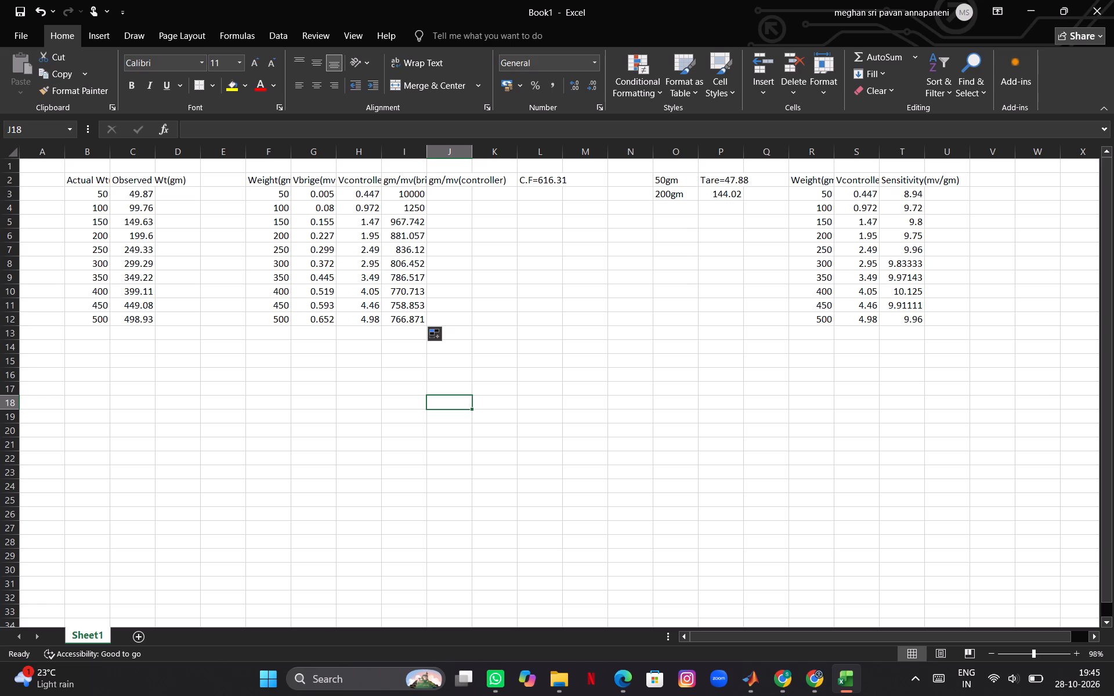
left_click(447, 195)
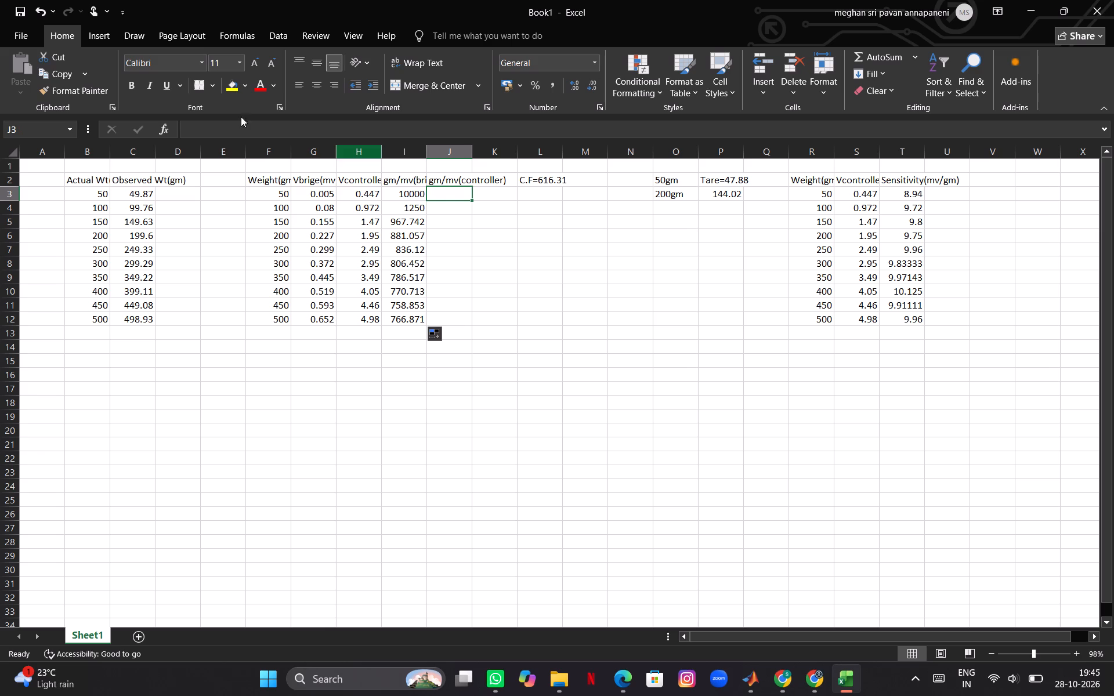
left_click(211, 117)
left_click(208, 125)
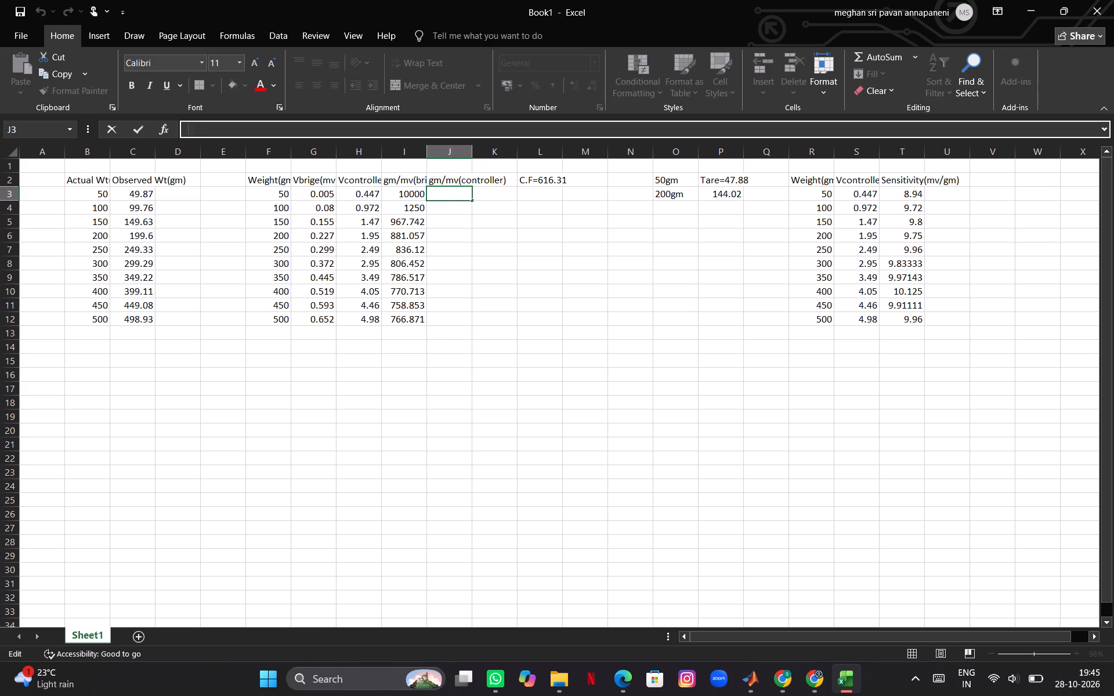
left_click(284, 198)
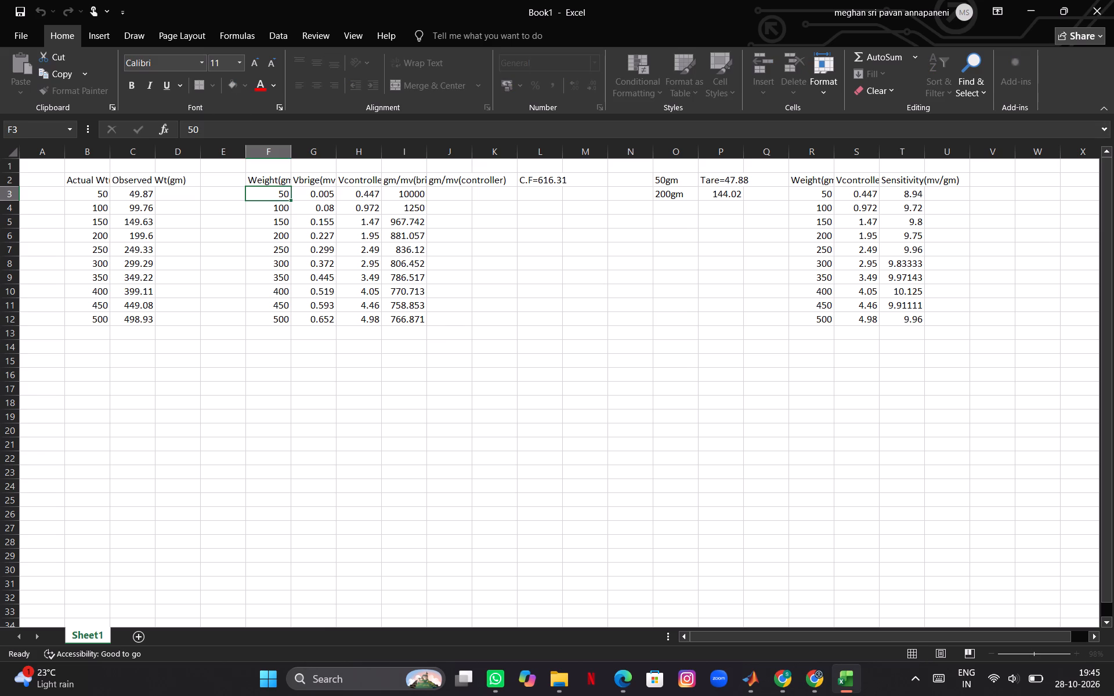
Enter the formula =F3/(H3*1000) in cell J3 to divide the weight by the controller voltage in millivolts.
left_click(439, 192)
left_click(281, 125)
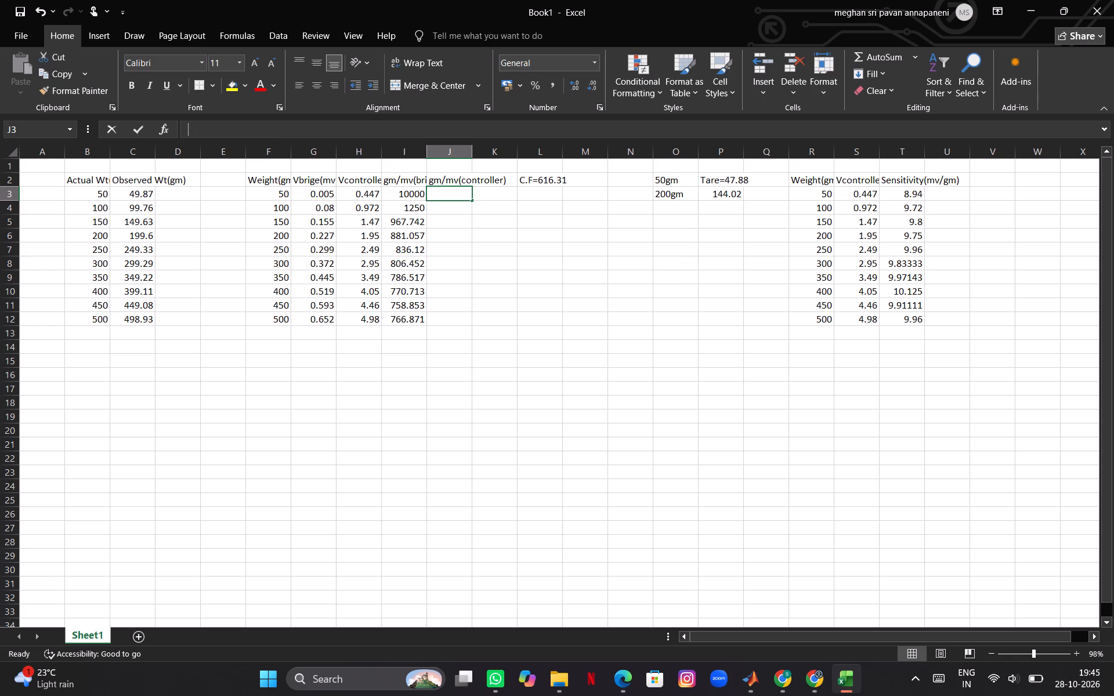
key("equal")
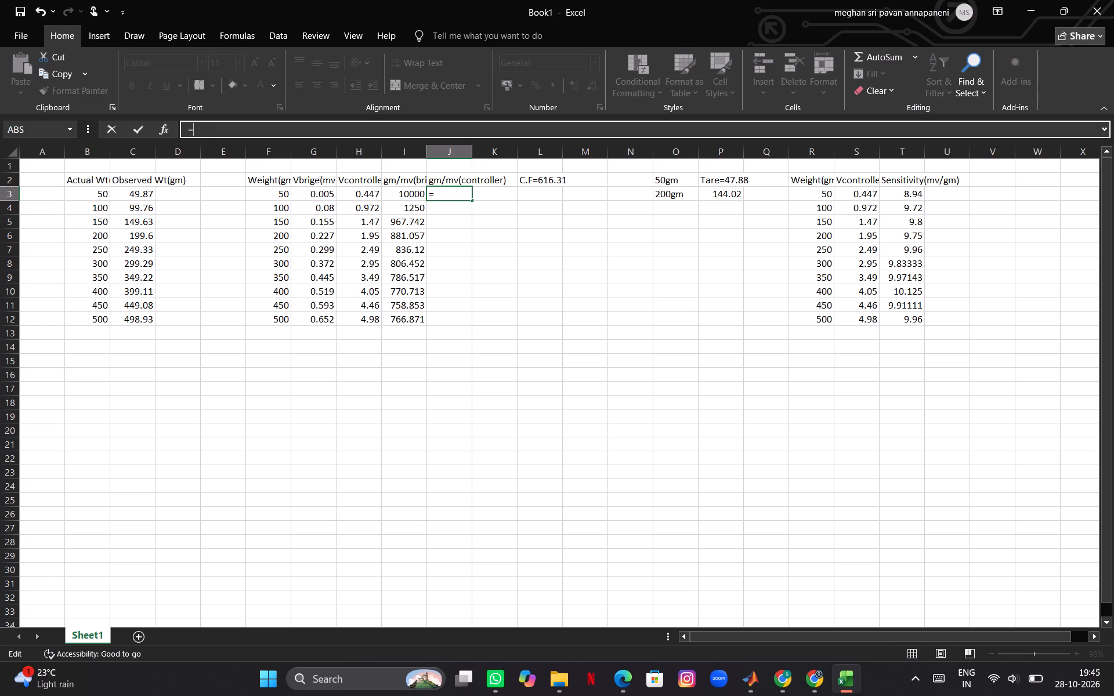
left_click(267, 191)
key("slash")
left_click(366, 196)
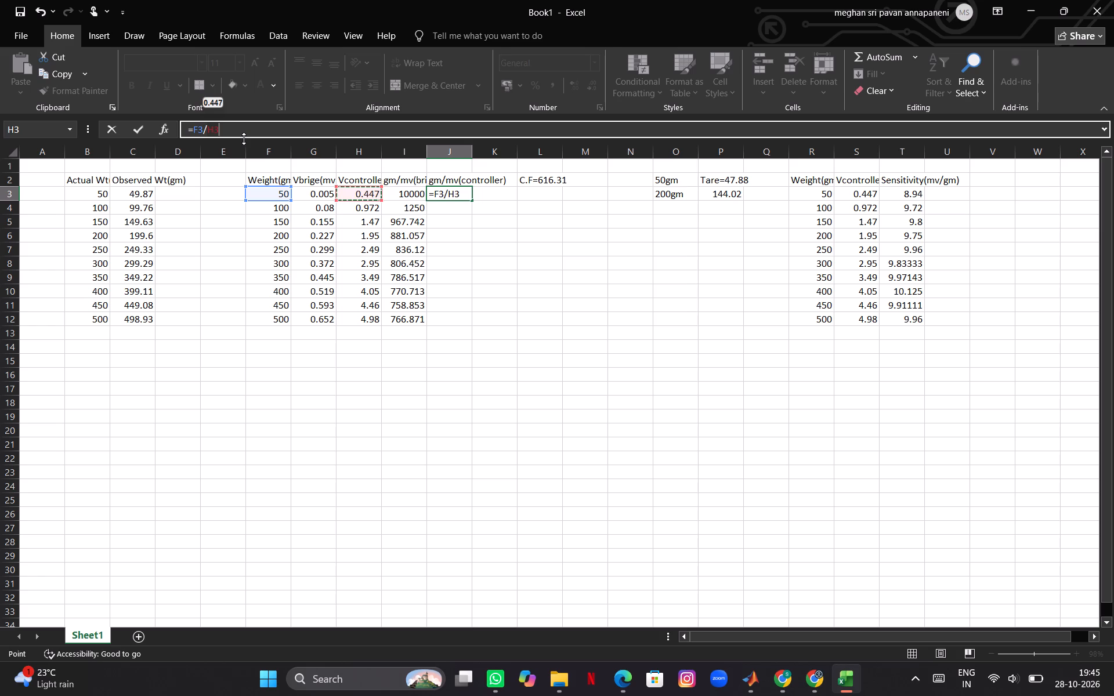
key("Left")
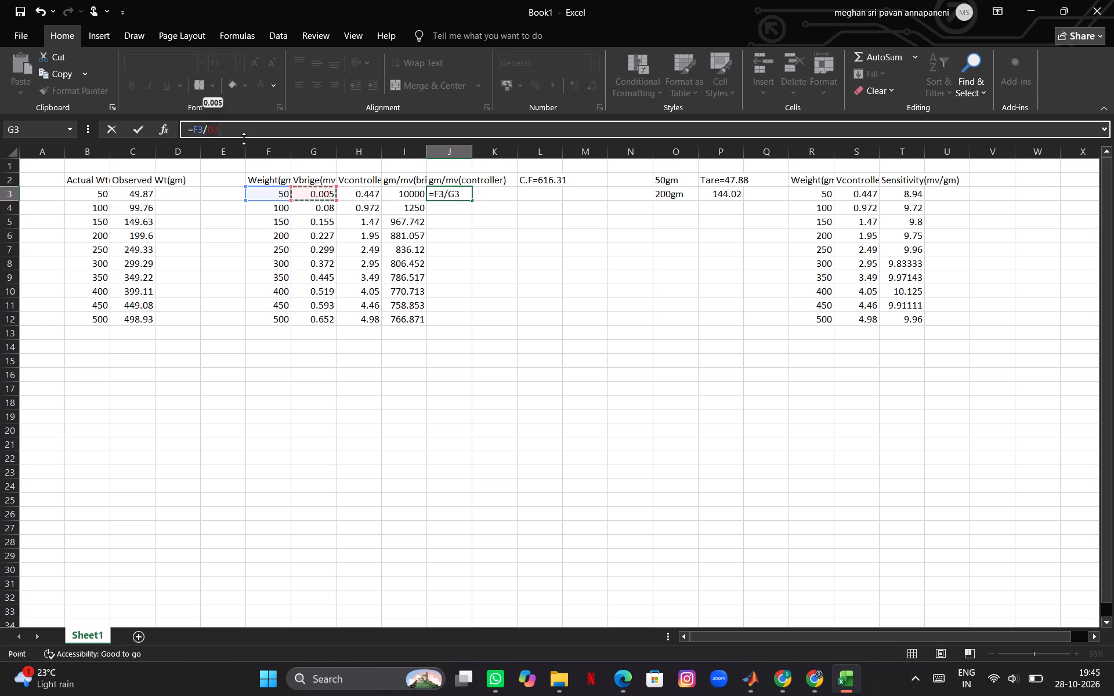
key("Right")
left_click(222, 128)
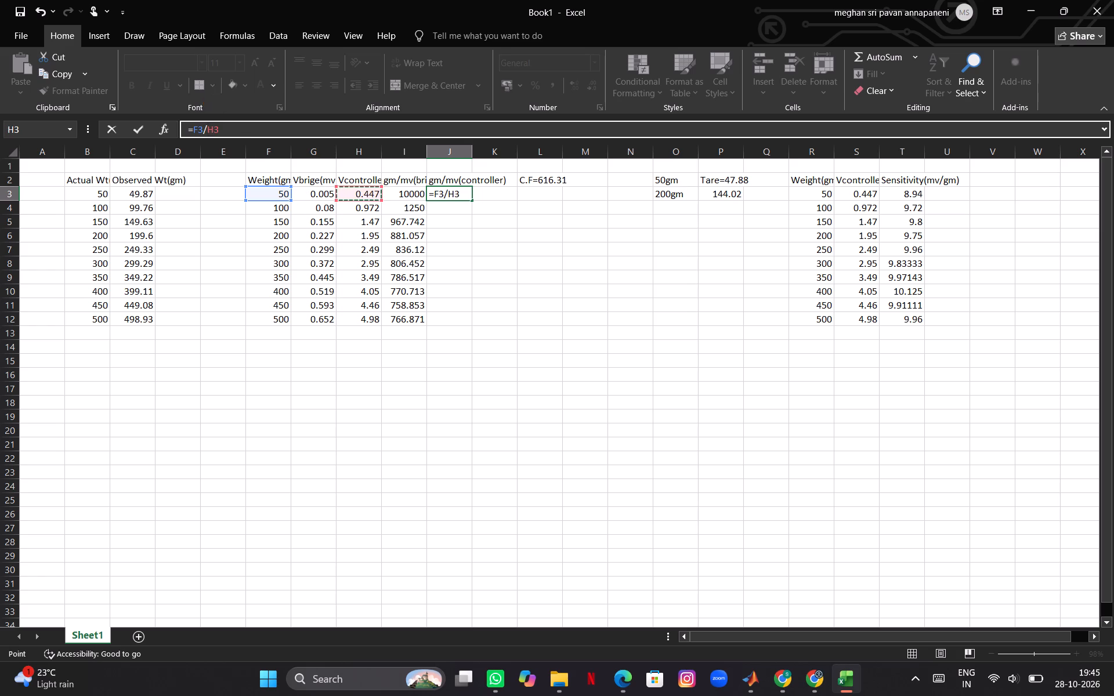
key("Left")
key("Left")
key("shift+parenleft")
key("Right")
key("Right")
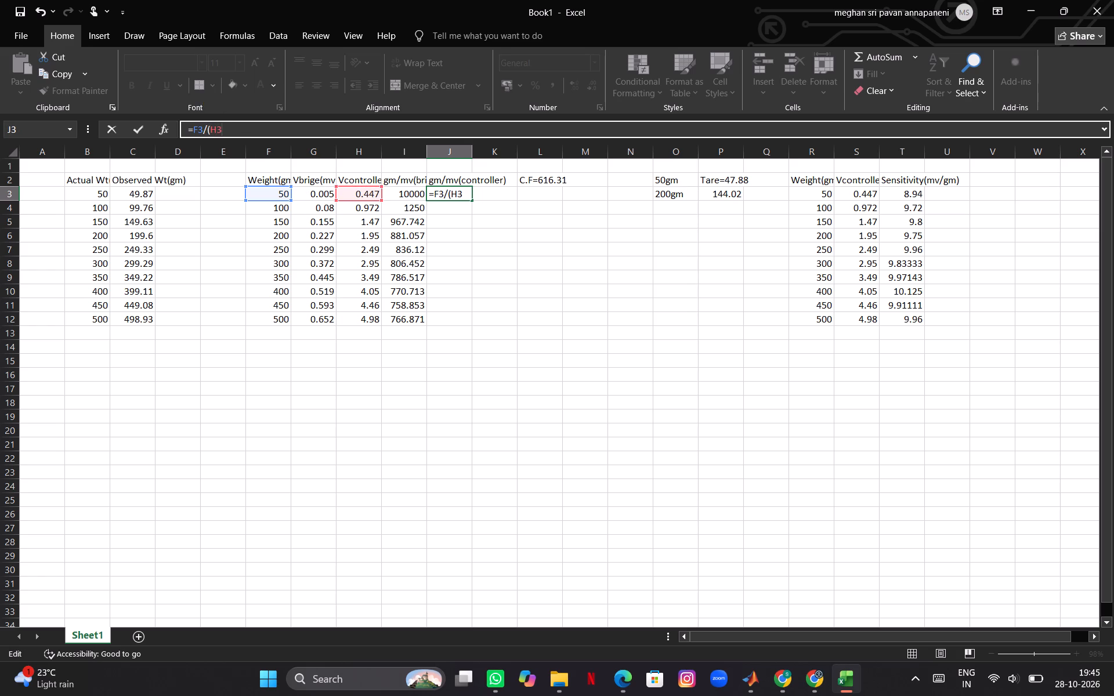
key("shift+asterisk")
type("1000")
key("shift+parenright")
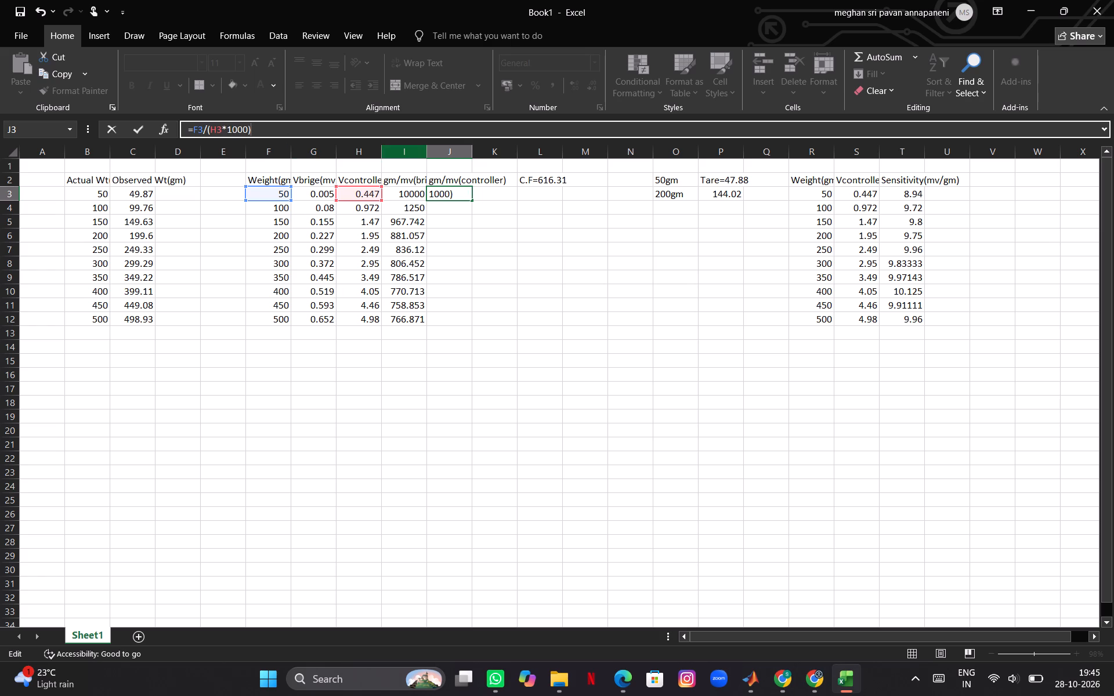
key("Return")
Fill the gm/mv(controller) formula from J3 down to J12, the 500 gm row.
left_click(446, 192)
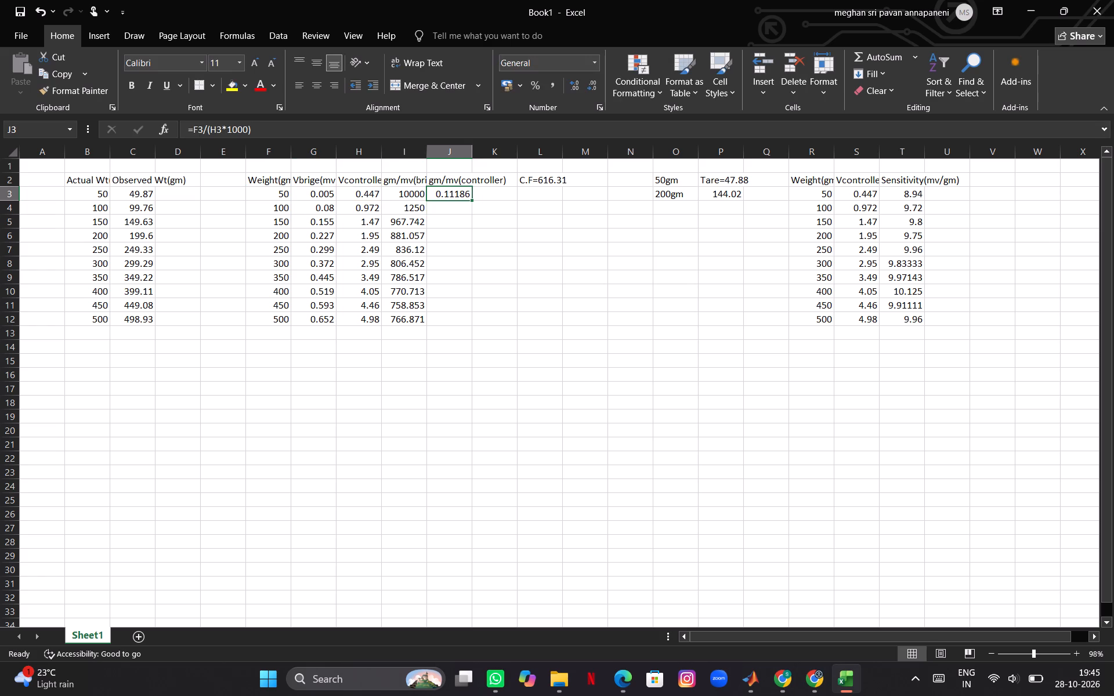
left_click_drag(469, 198, 478, 280)
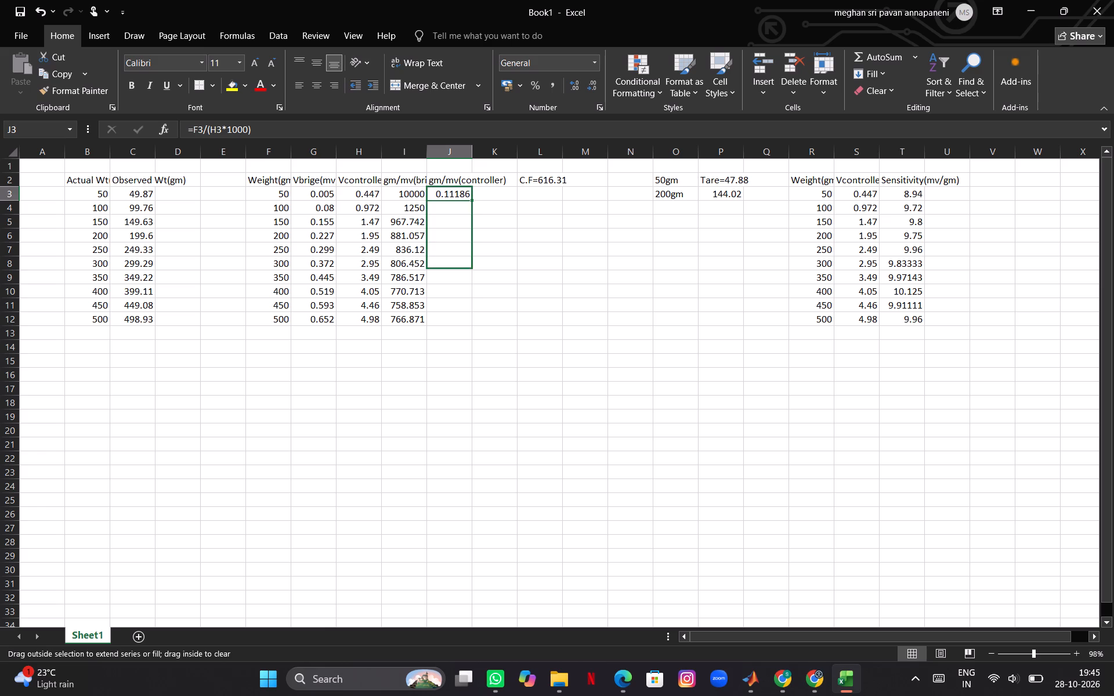
left_click_drag(478, 280, 475, 322)
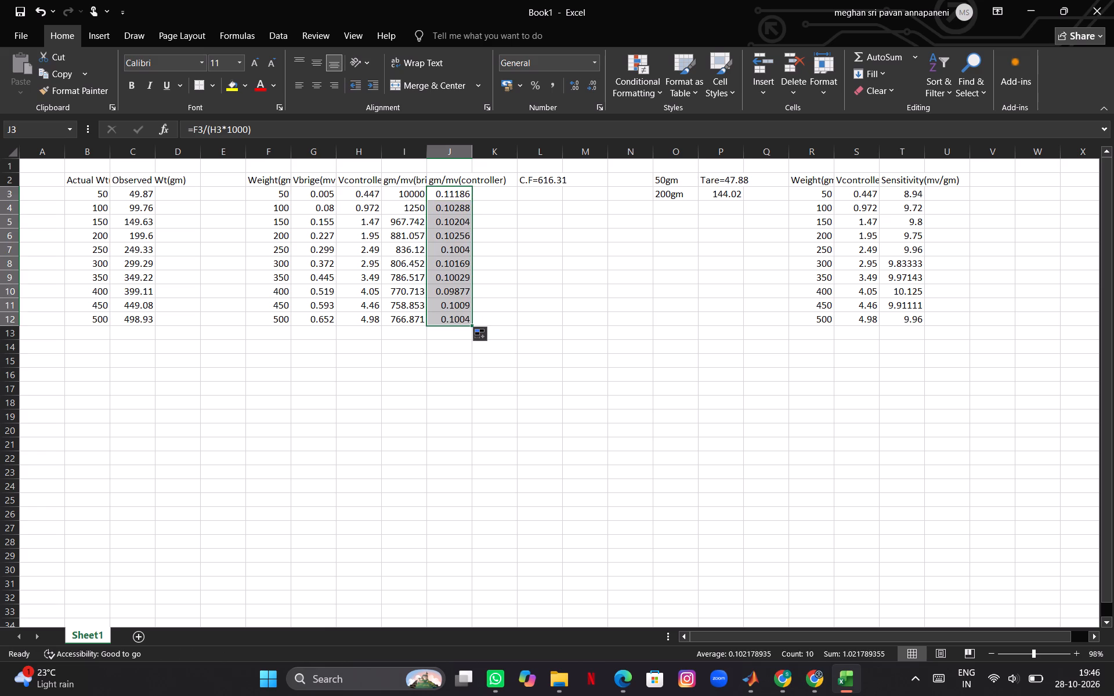
left_click(554, 415)
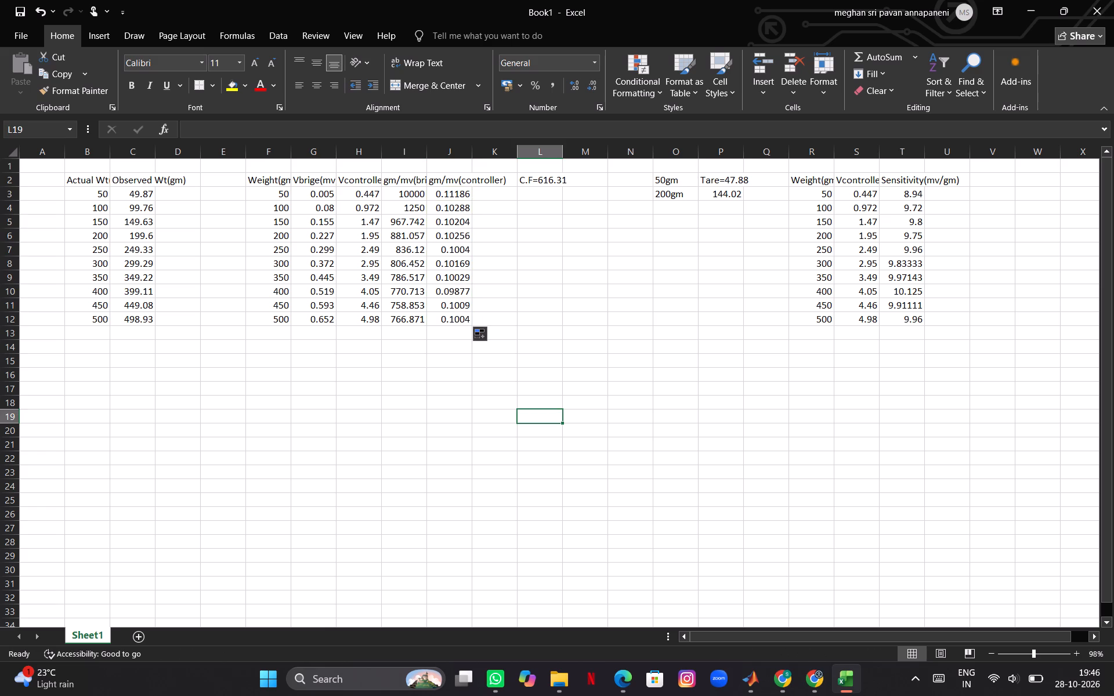
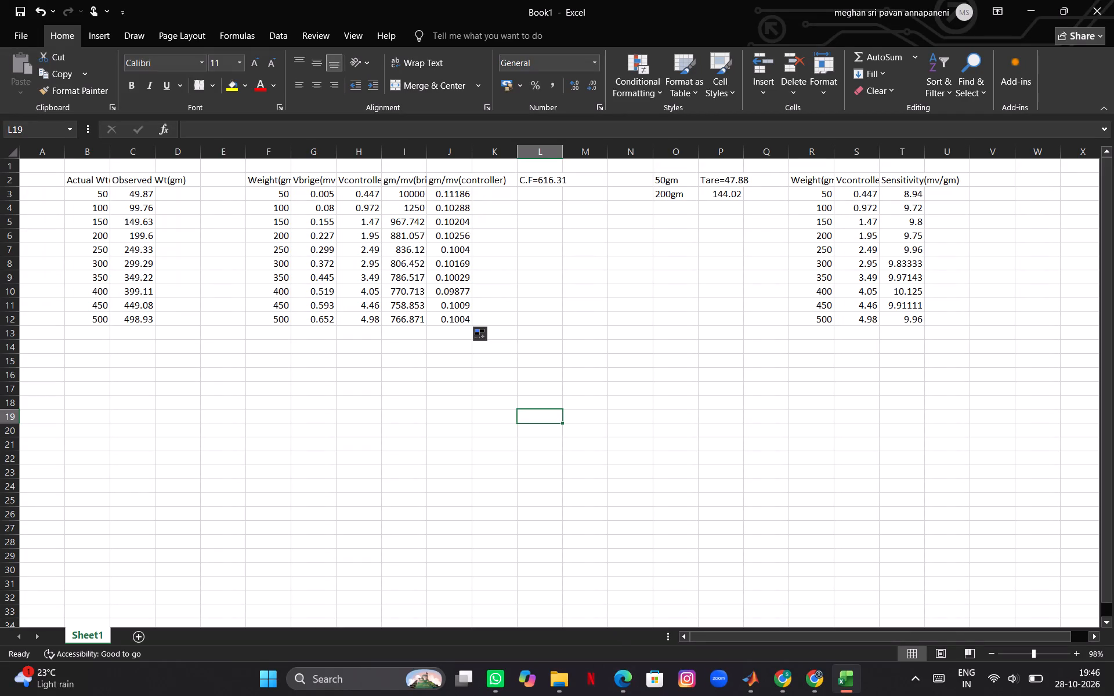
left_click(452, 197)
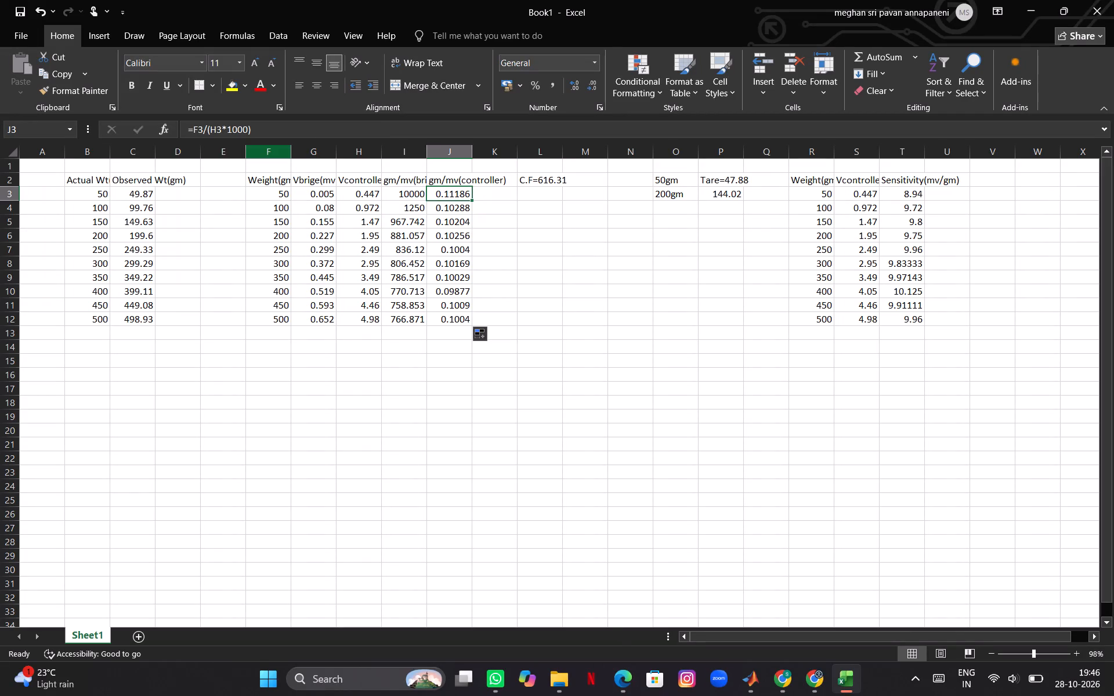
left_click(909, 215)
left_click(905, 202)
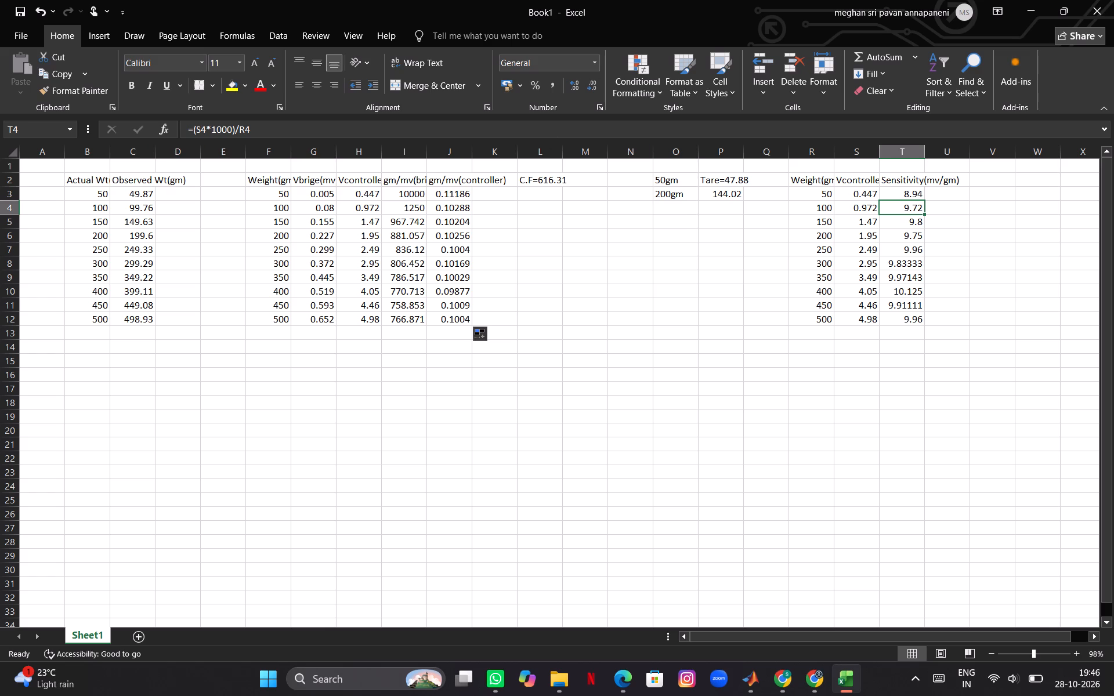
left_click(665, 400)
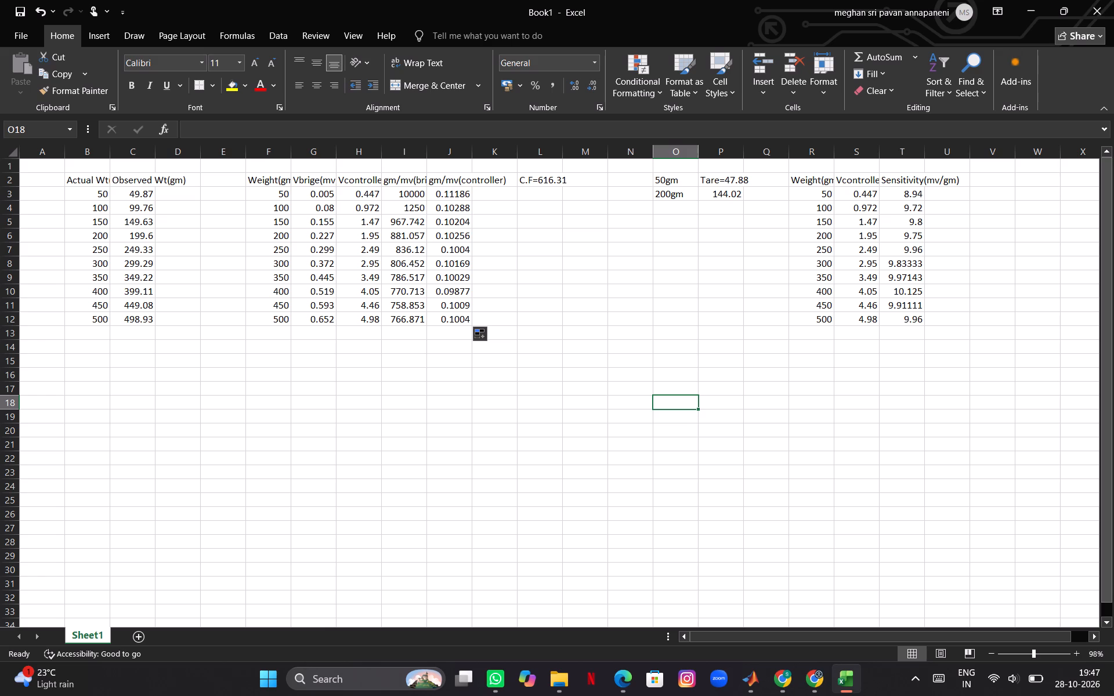
Add the average of the Sensitivity(mv/gm) values T3:T12 in cell T13, directly below the column.
left_click_drag(893, 193, 907, 309)
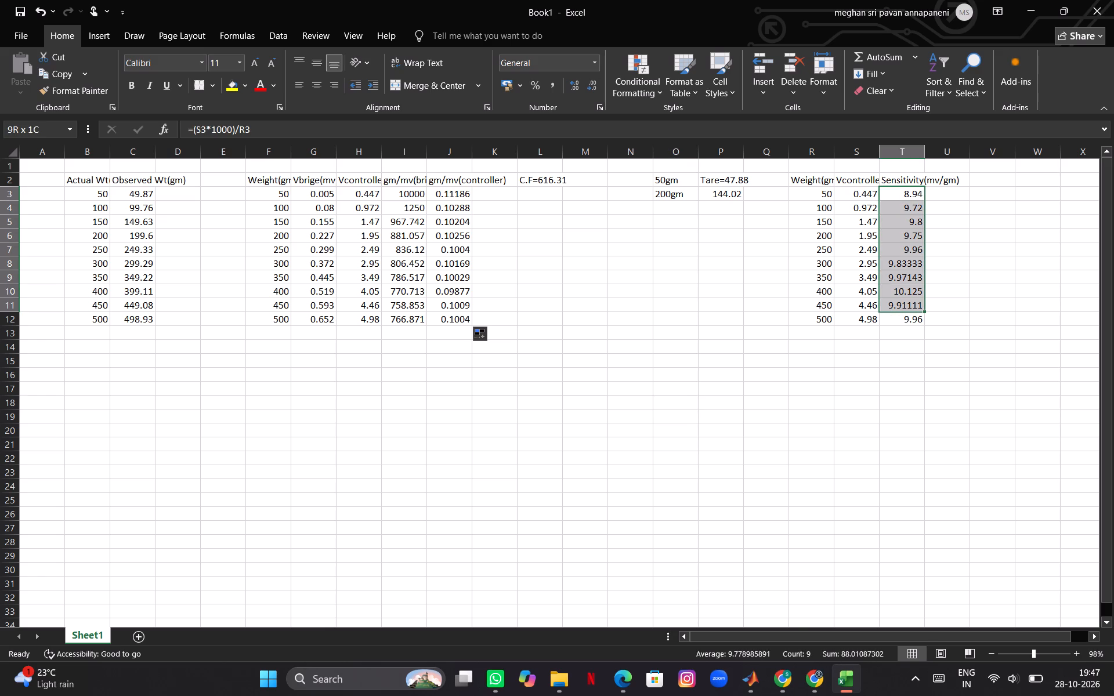
left_click_drag(907, 309, 909, 317)
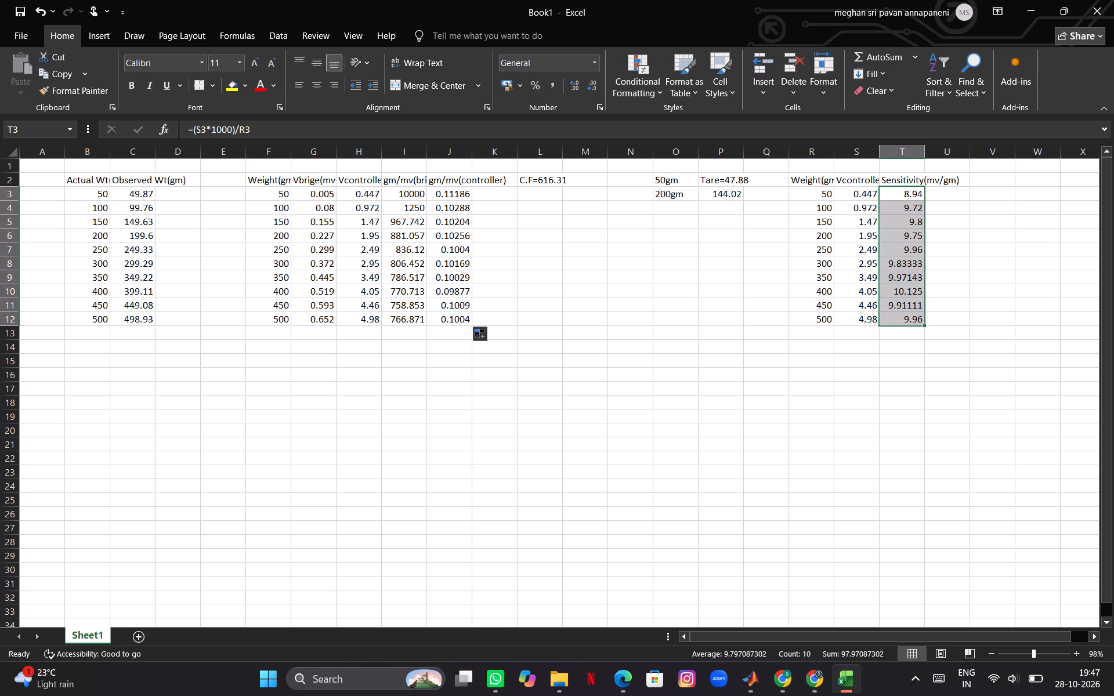
left_click(911, 338)
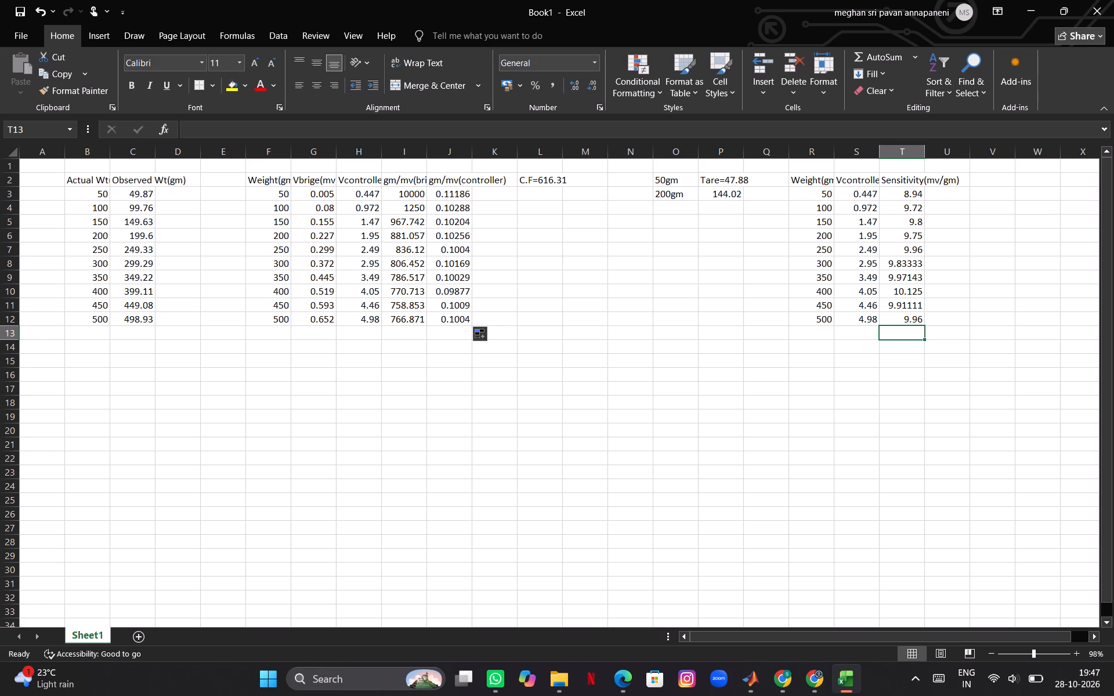
left_click_drag(888, 190, 912, 314)
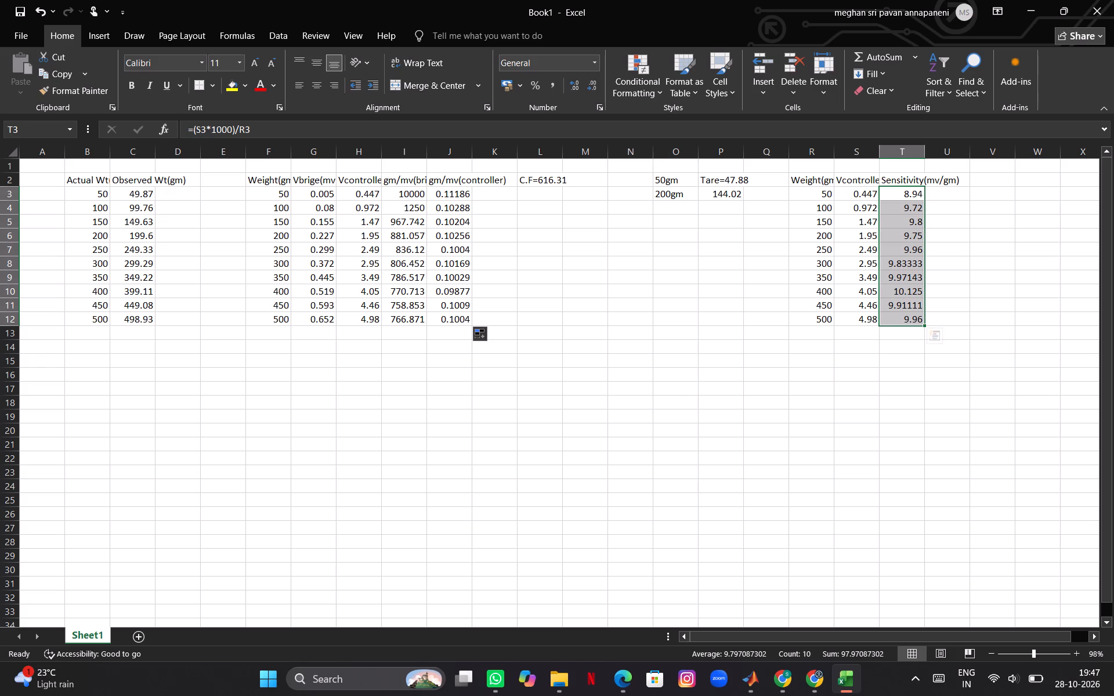
left_click_drag(895, 193, 900, 317)
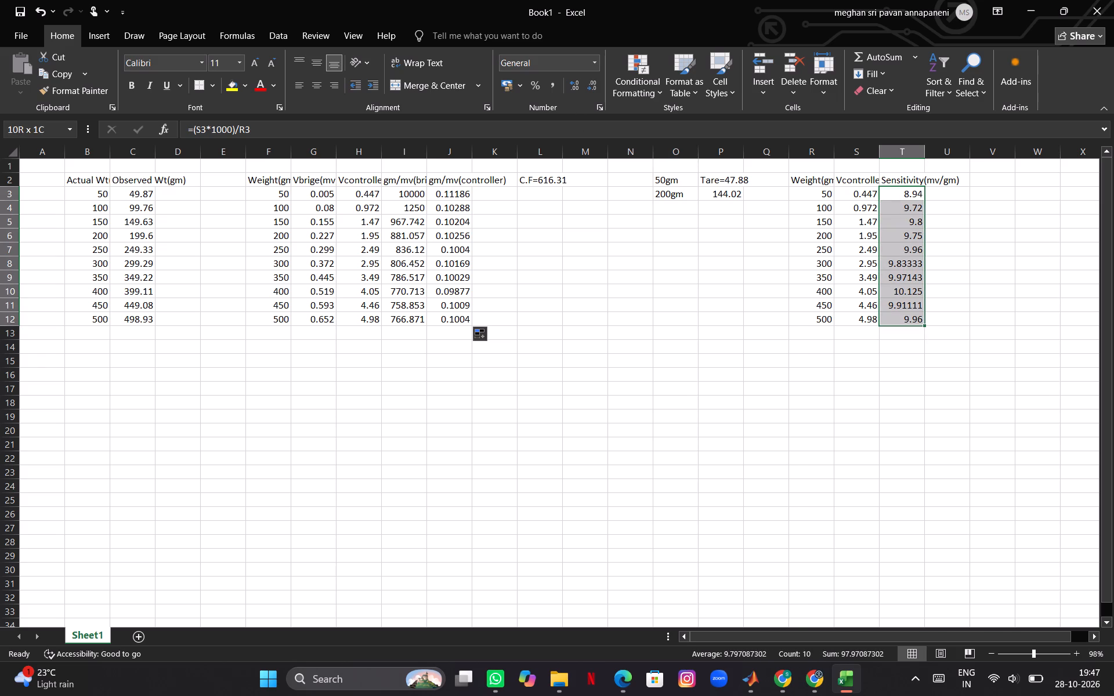
right_click(900, 317)
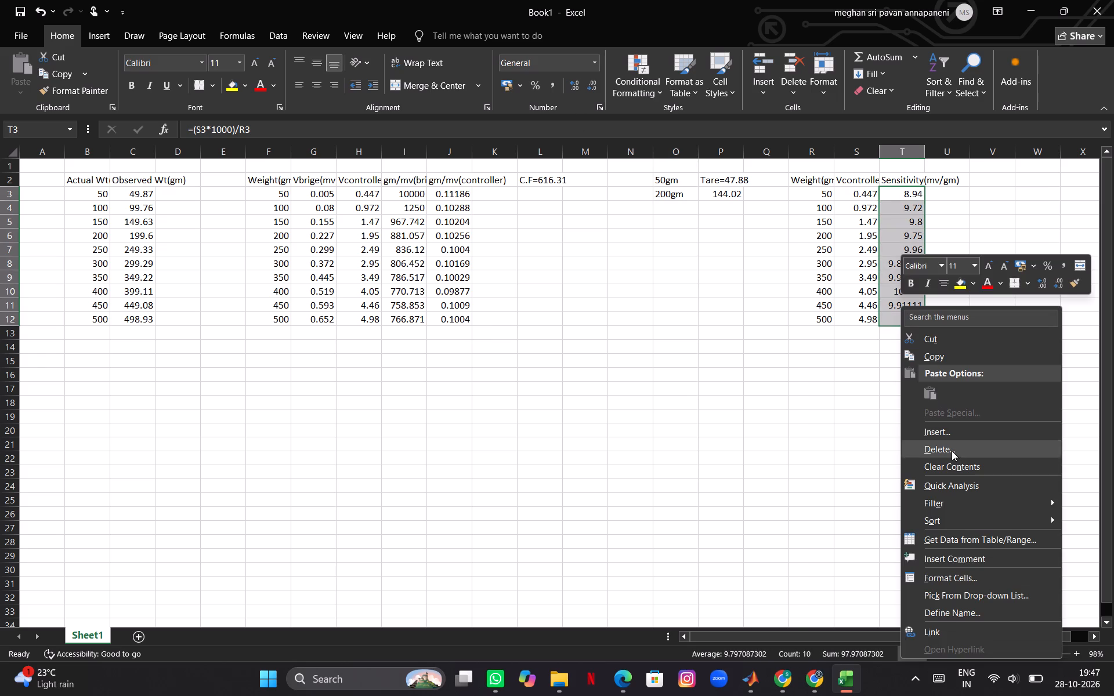
left_click(953, 483)
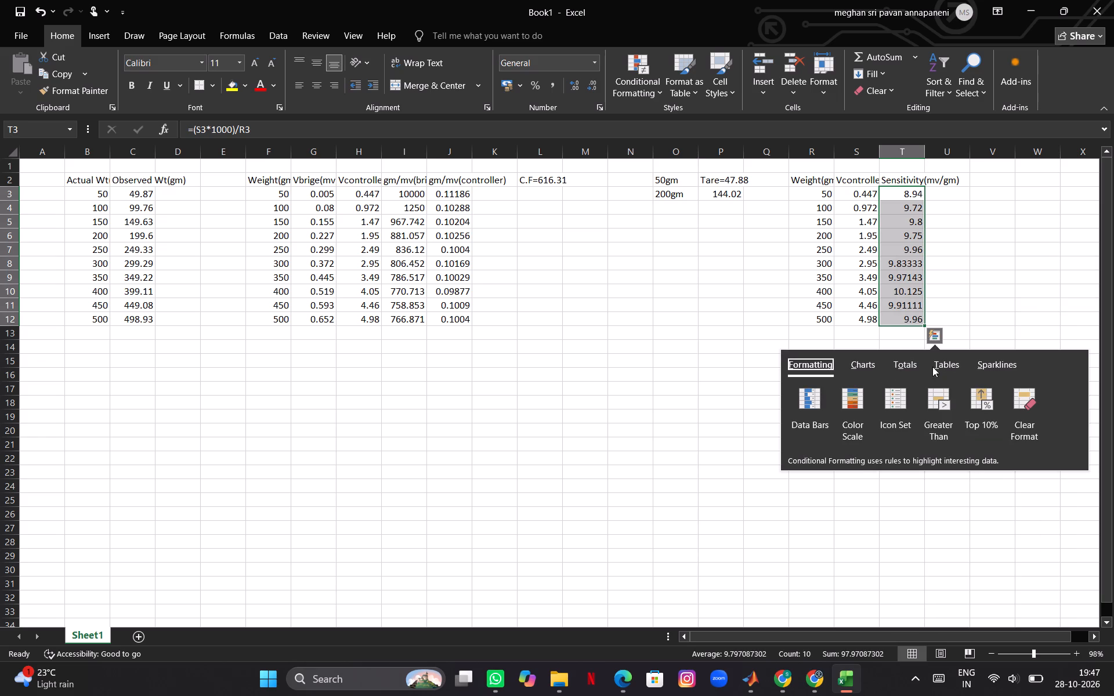
left_click(909, 366)
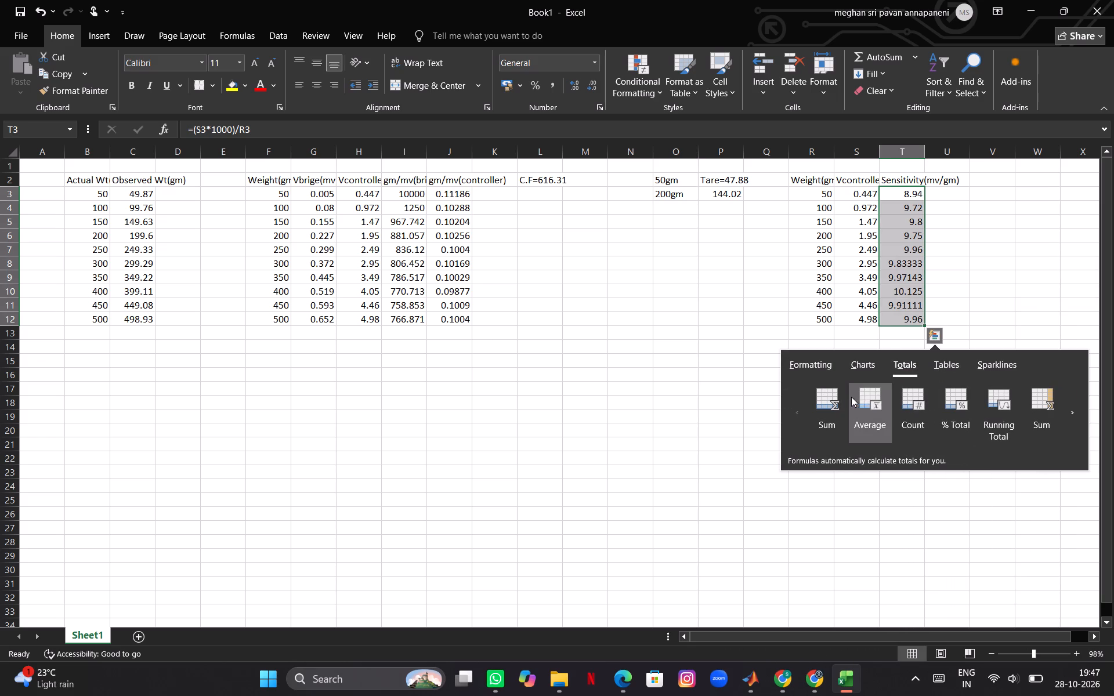
left_click(874, 398)
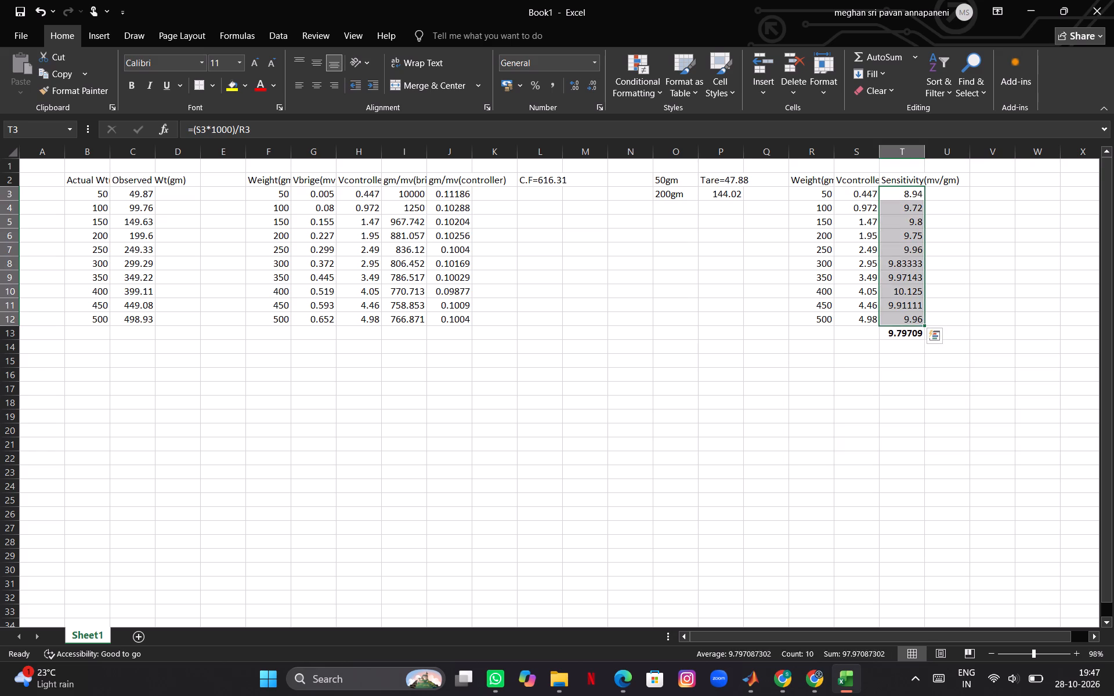
left_click(1008, 420)
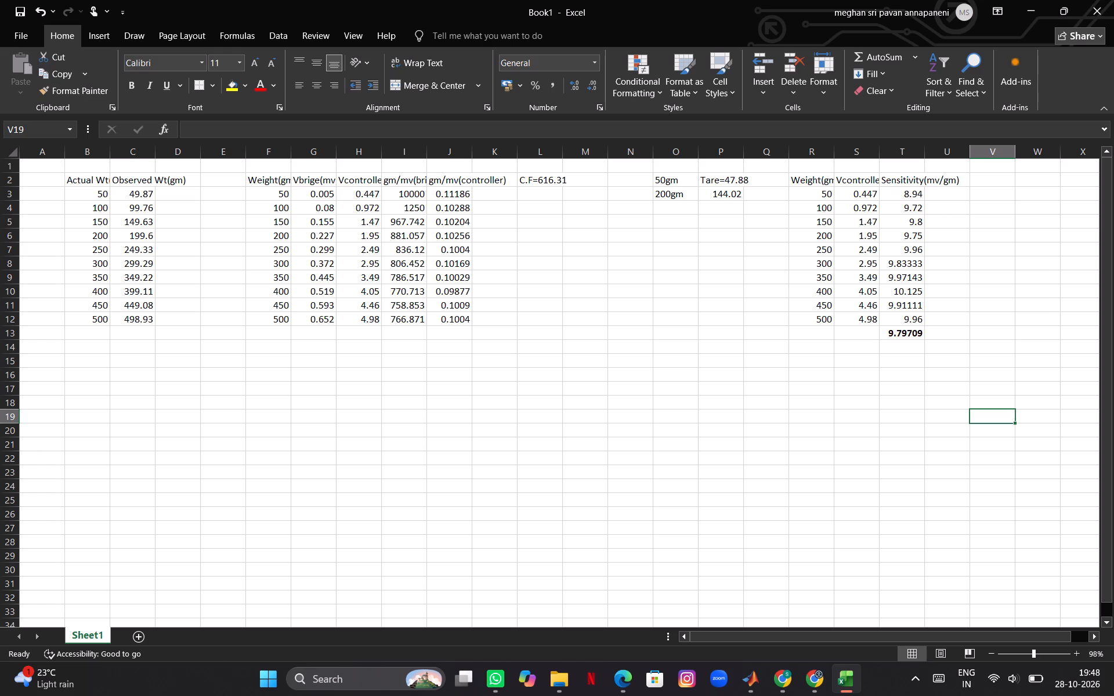
Insert a blank cell at E2, shifting the existing row 2 cells right.
left_click(230, 186)
right_click(230, 186)
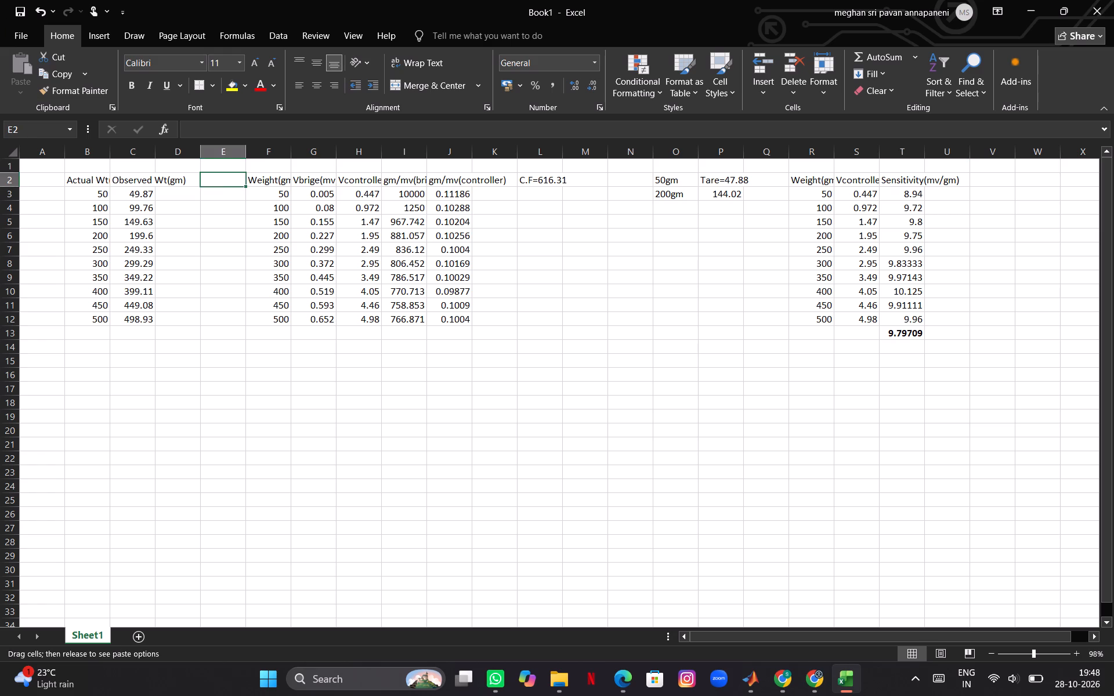
right_click(227, 177)
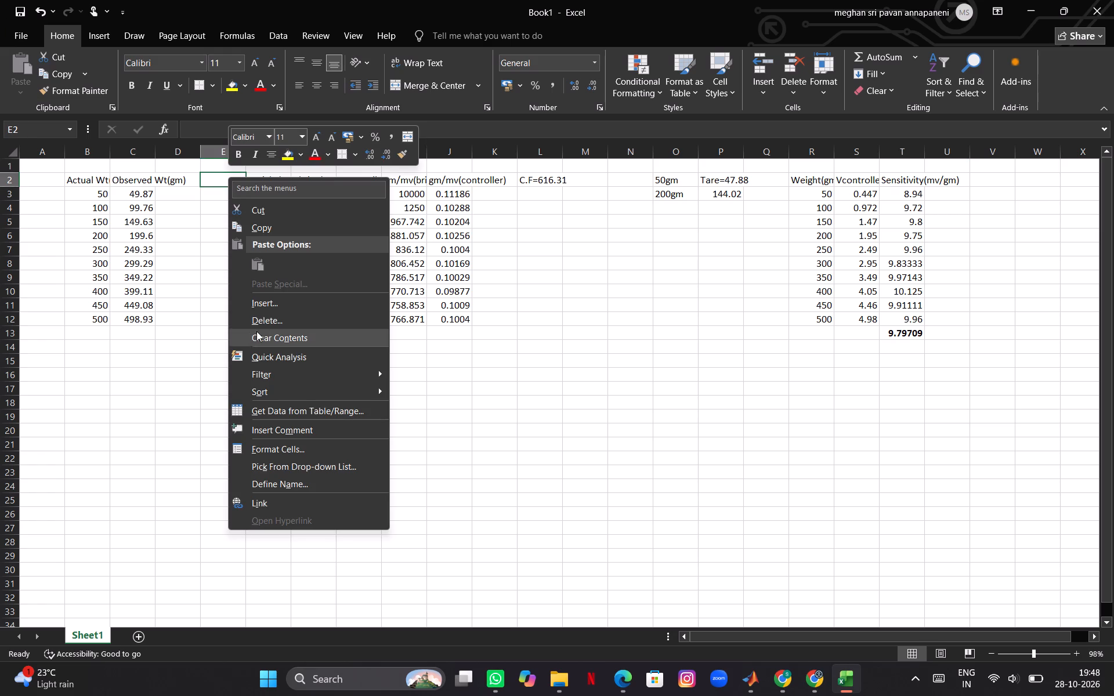
left_click(267, 302)
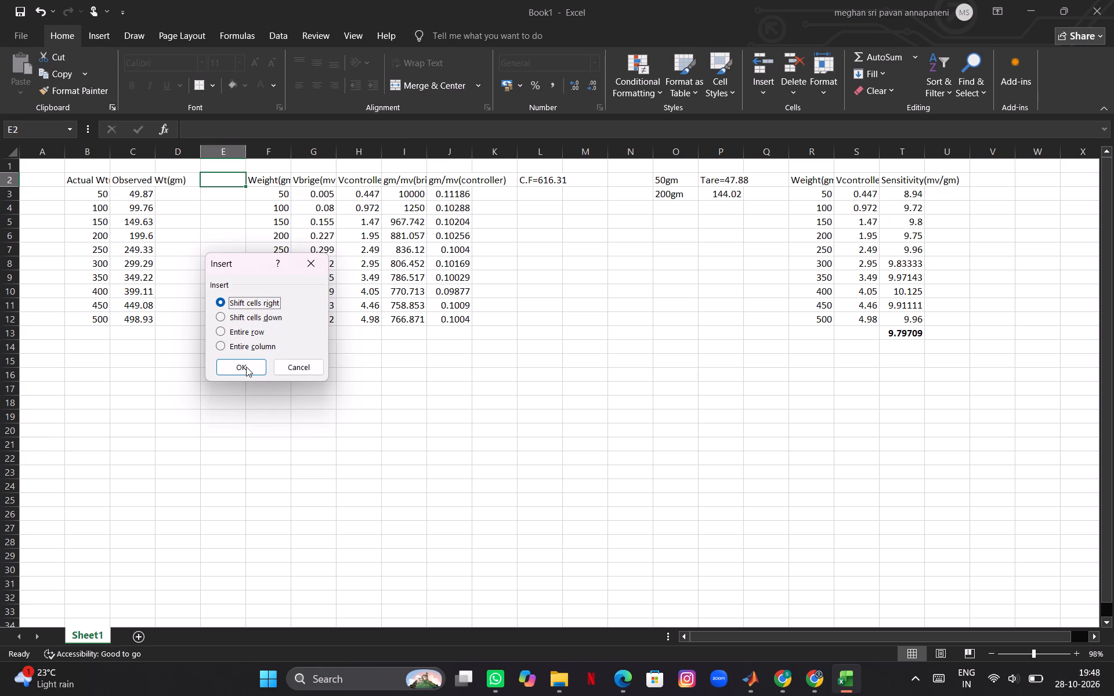
left_click(246, 367)
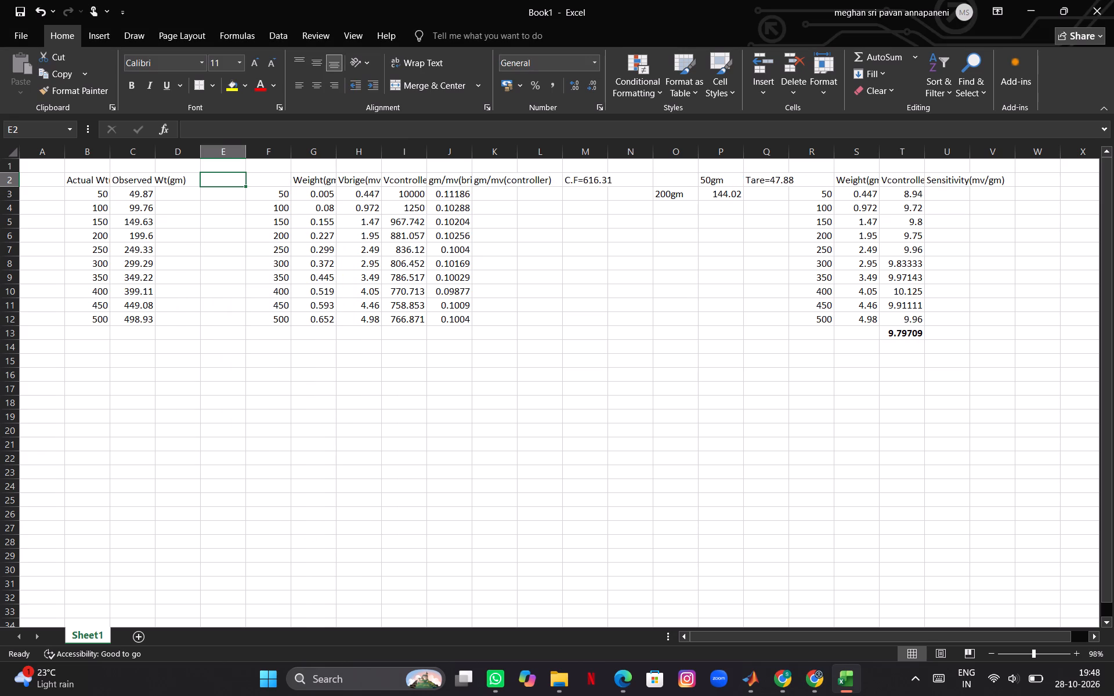
Enter the column header Non-Linearity in cell D2, next to the observed weight header.
left_click(193, 183)
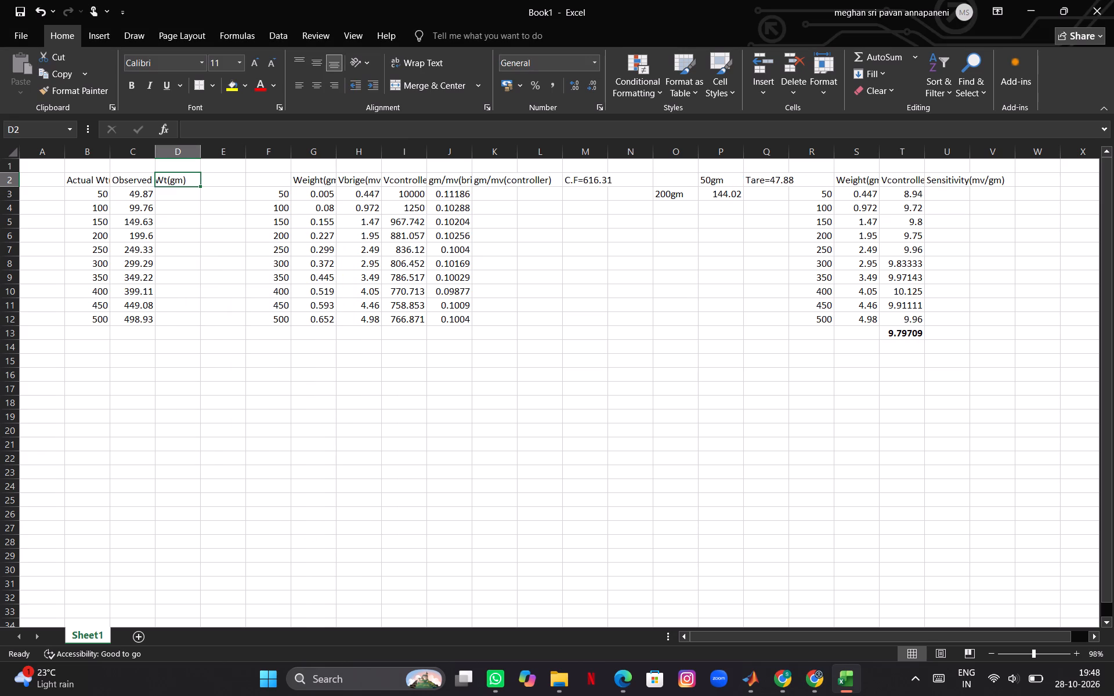
key("shift+n")
type("on")
key("minus")
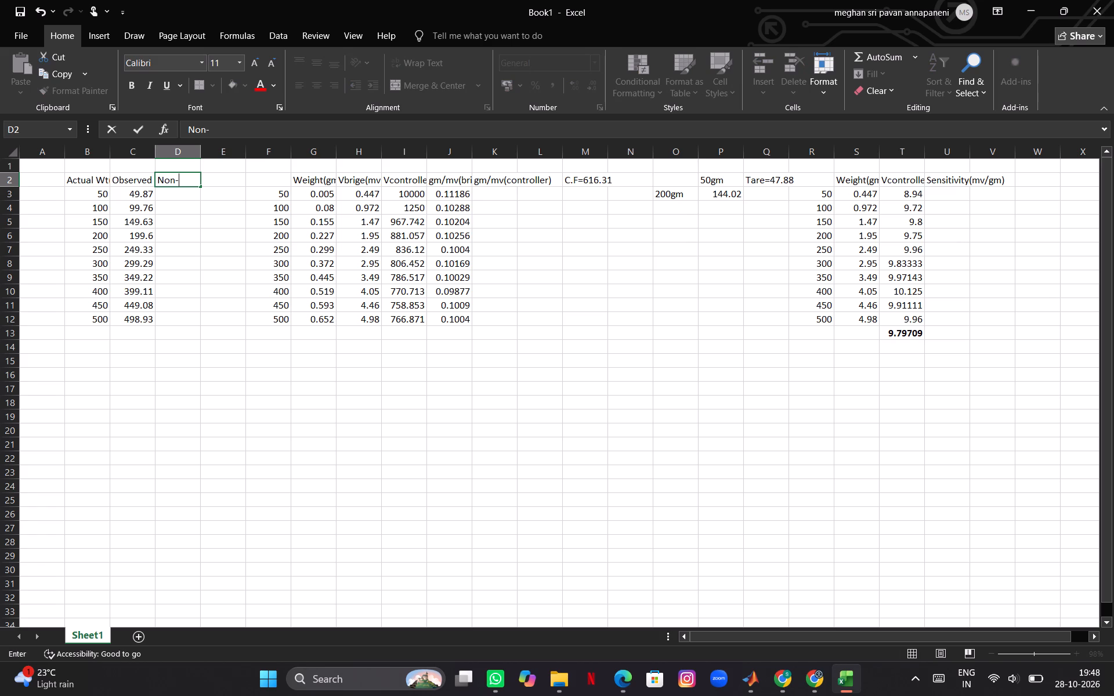
key("shift+l")
type("inea")
type("ritu")
key("BackSpace")
key("y")
Enter the formula =(B3-C3)/50 * 100 in cell D3 to calculate the percentage non-linearity for the 50 gm row.
left_click(179, 197)
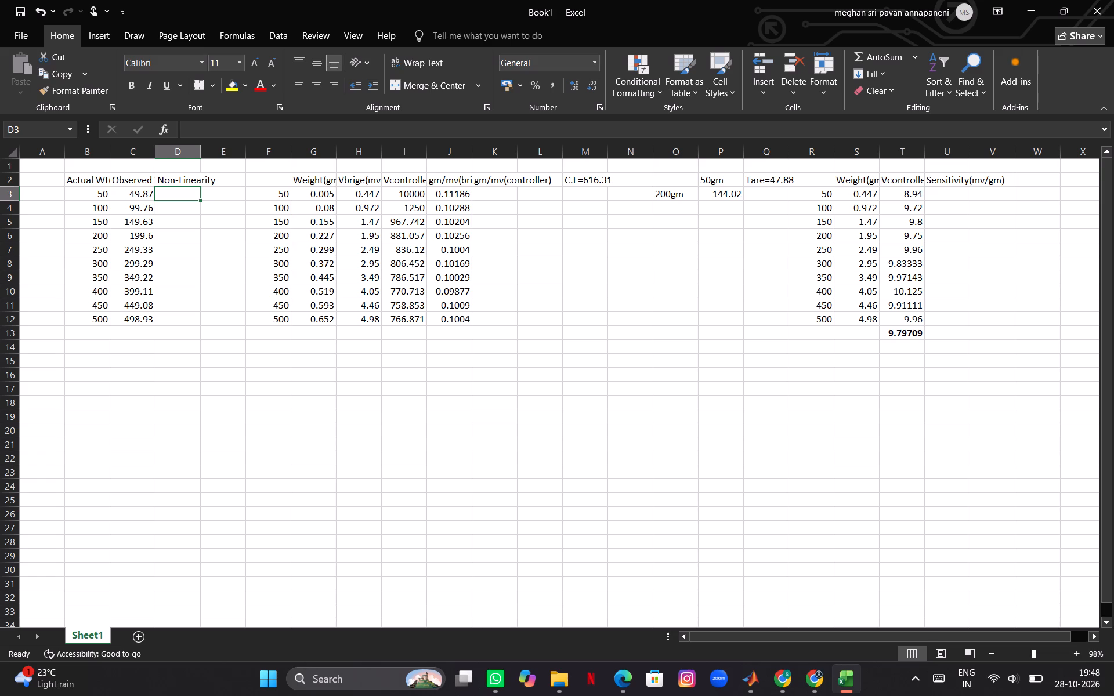
left_click(201, 126)
key("equal")
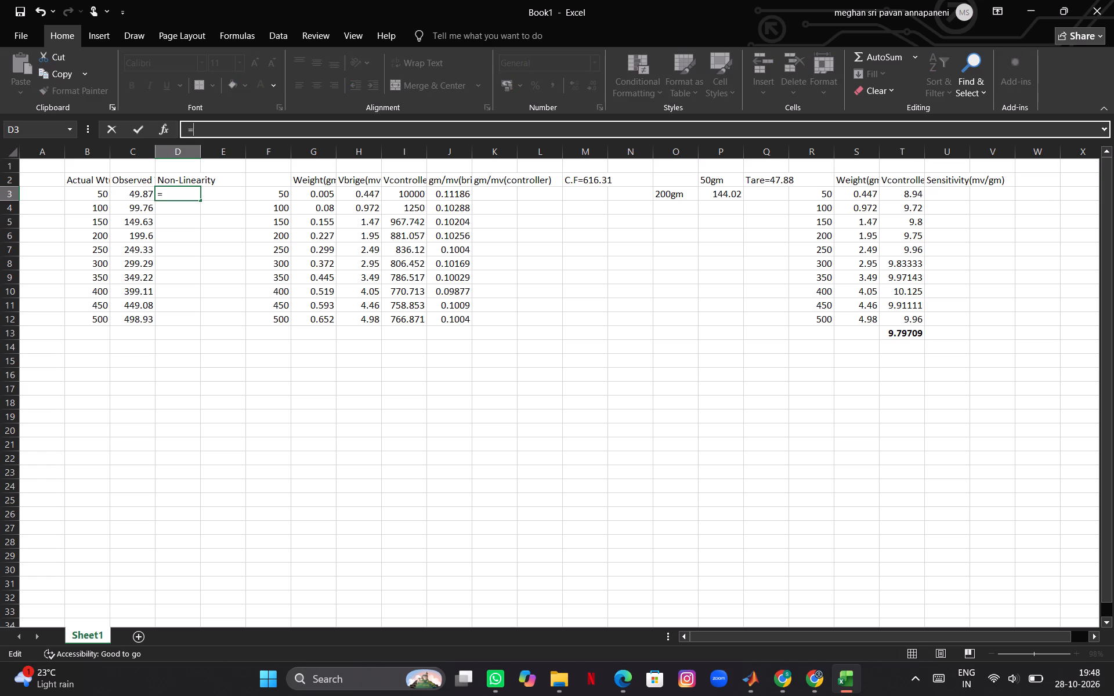
left_click(93, 194)
key("minus")
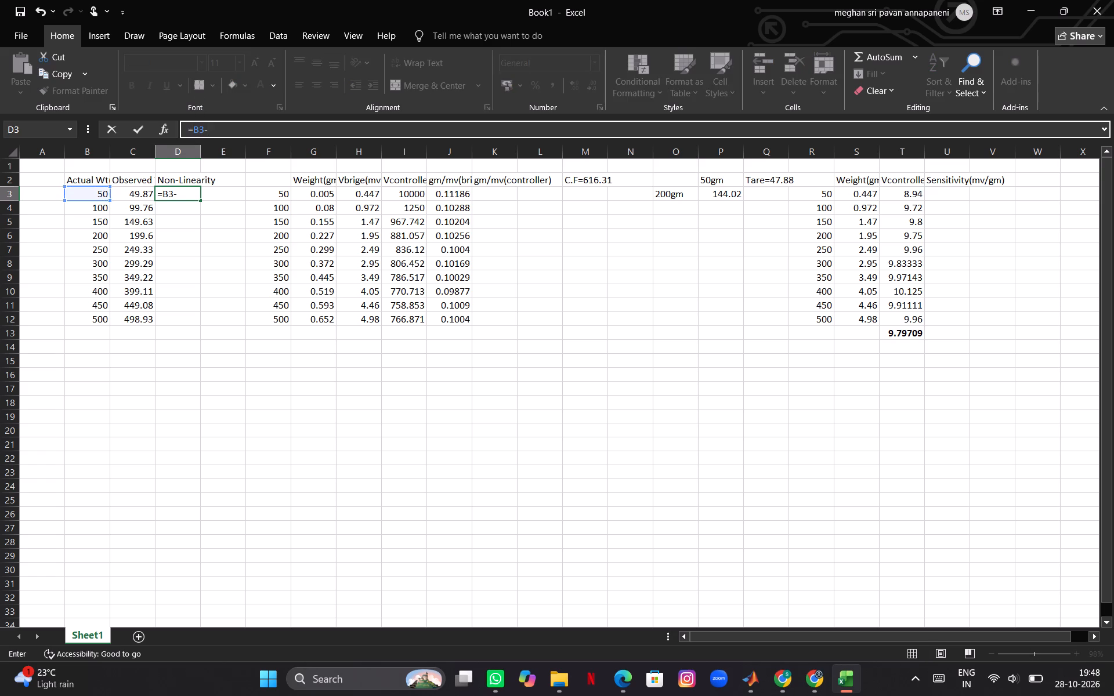
left_click(127, 190)
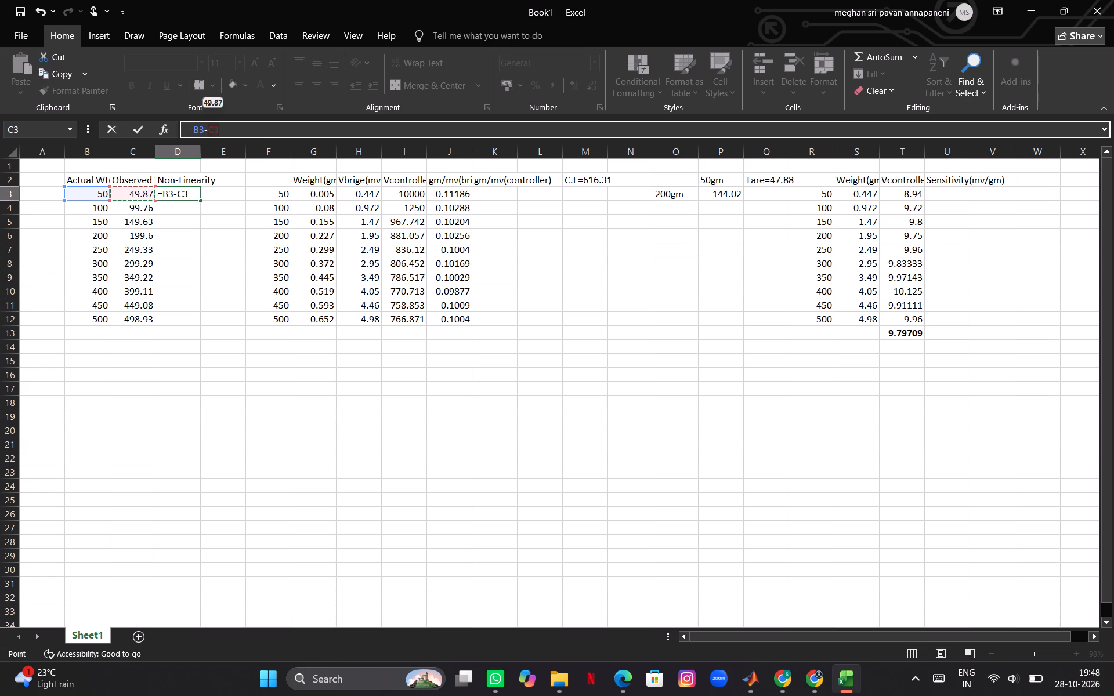
key("slash")
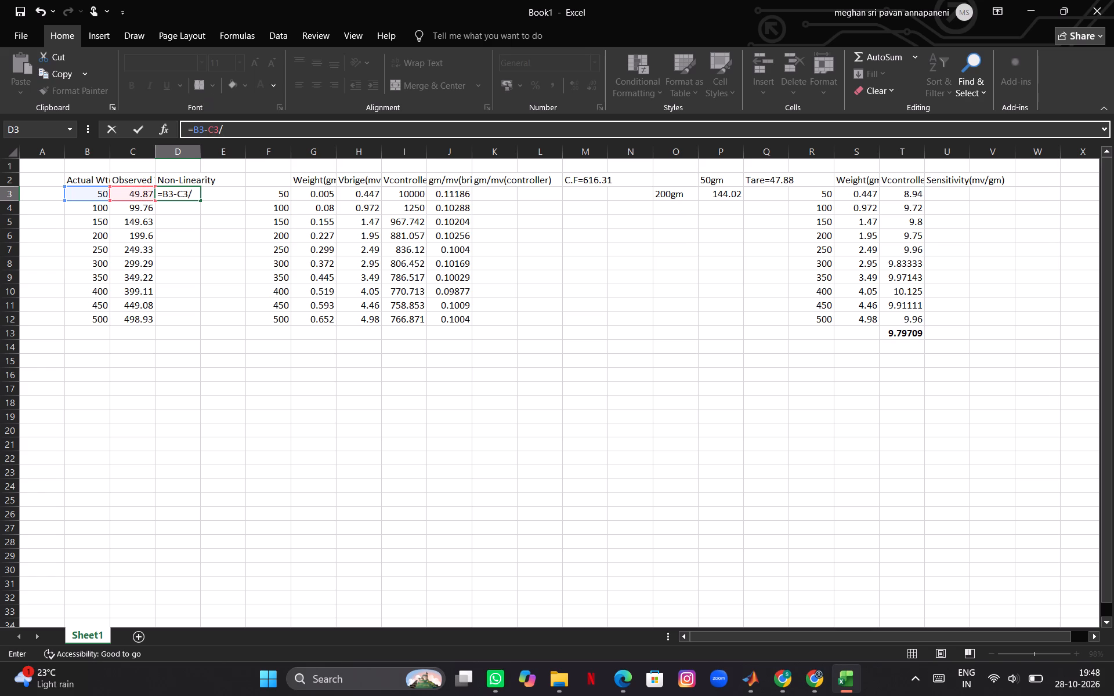
left_click(232, 129)
key("Left")
key("shift+parenright")
key("Left")
key("Left")
key("Left")
key("Left")
key("Left")
key("Left")
key("shift+parenleft")
key("Right")
key("Right")
key("Right")
key("Right")
key("Right")
key("Right")
key("Right")
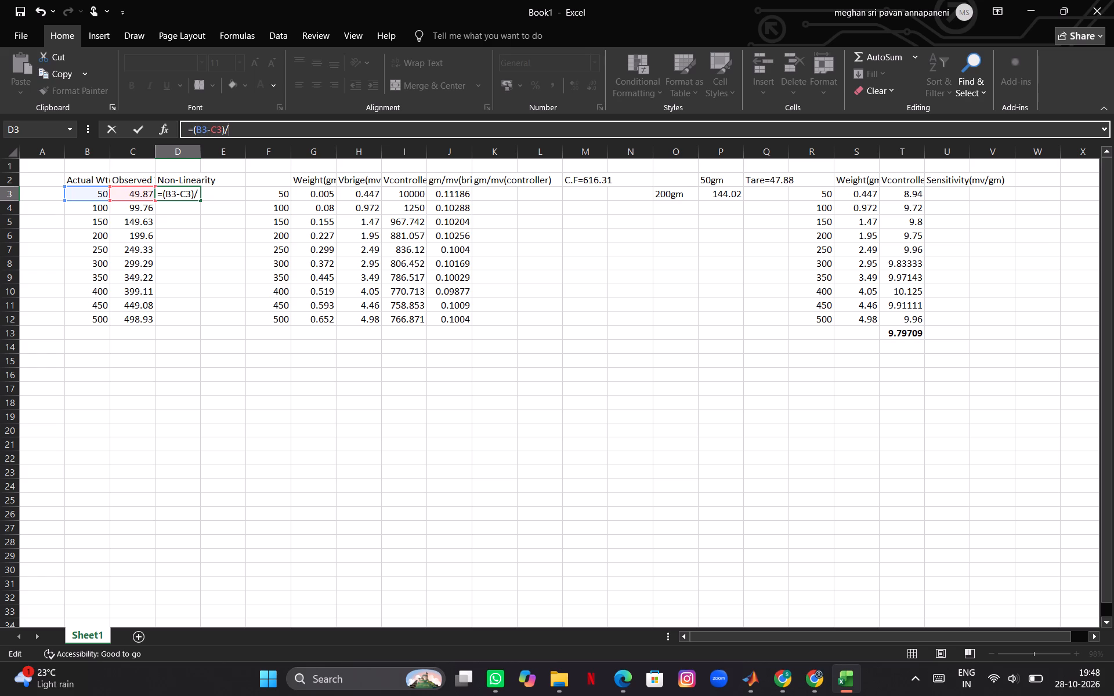
type("50")
key("space")
key("space")
key("shift+asterisk")
key("space")
type("100")
key("Return")
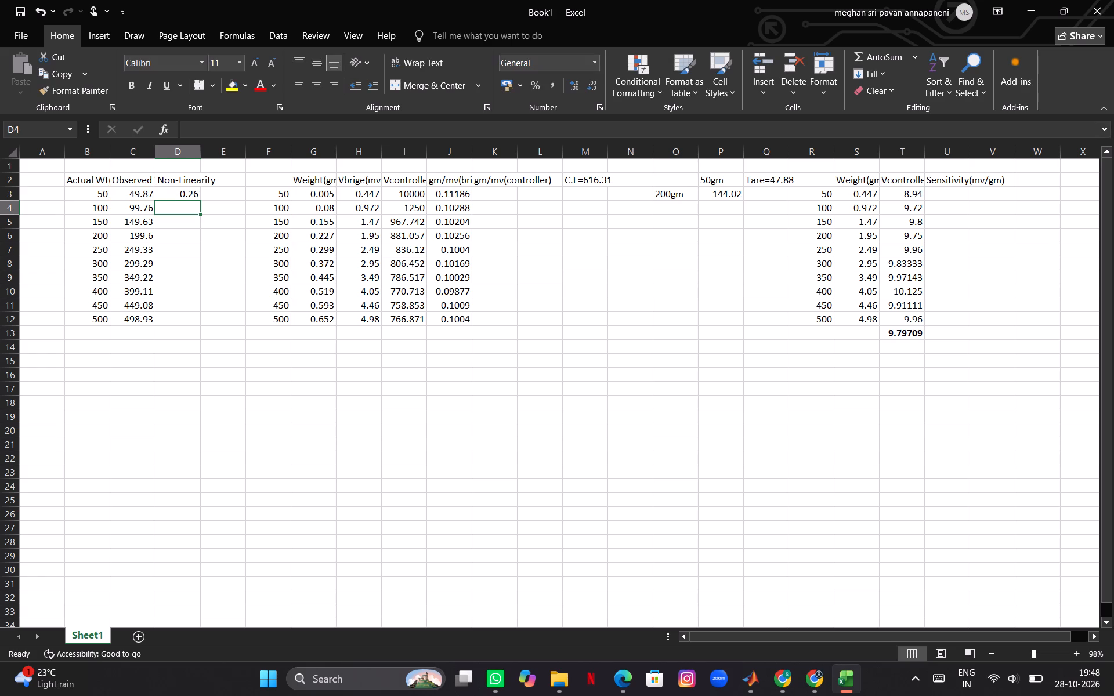
Fill the Non-Linearity formula from cell D3 down through D12, covering the 50 to 500 gm rows.
left_click(174, 196)
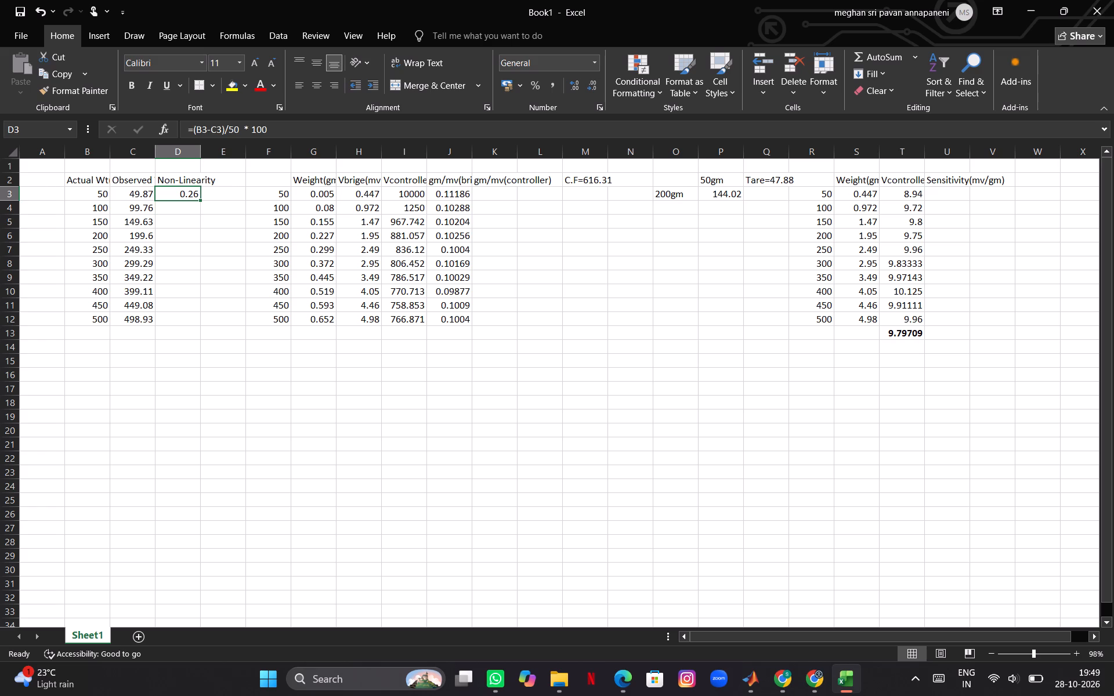
left_click_drag(198, 198, 197, 365)
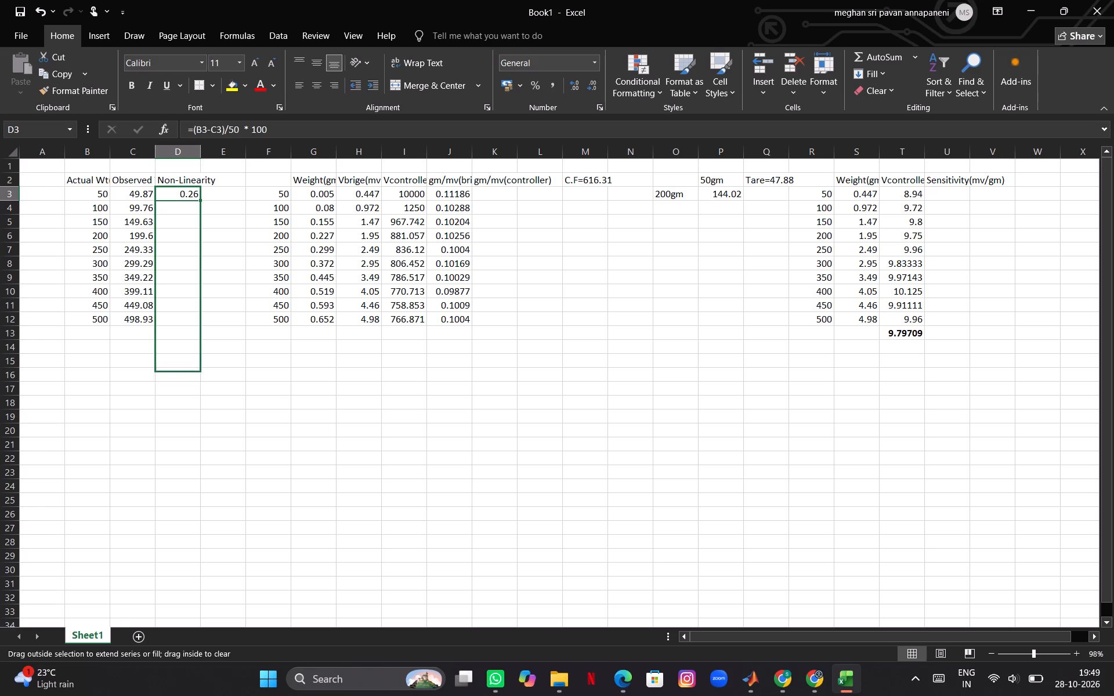
left_click_drag(197, 365, 196, 327)
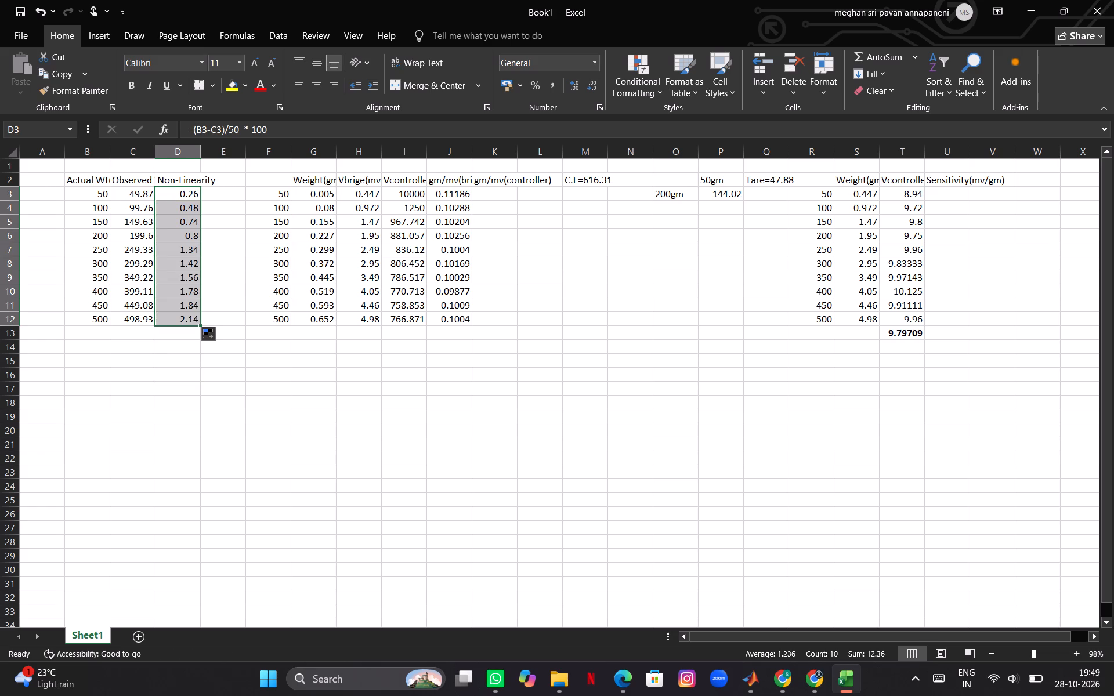
left_click(310, 128)
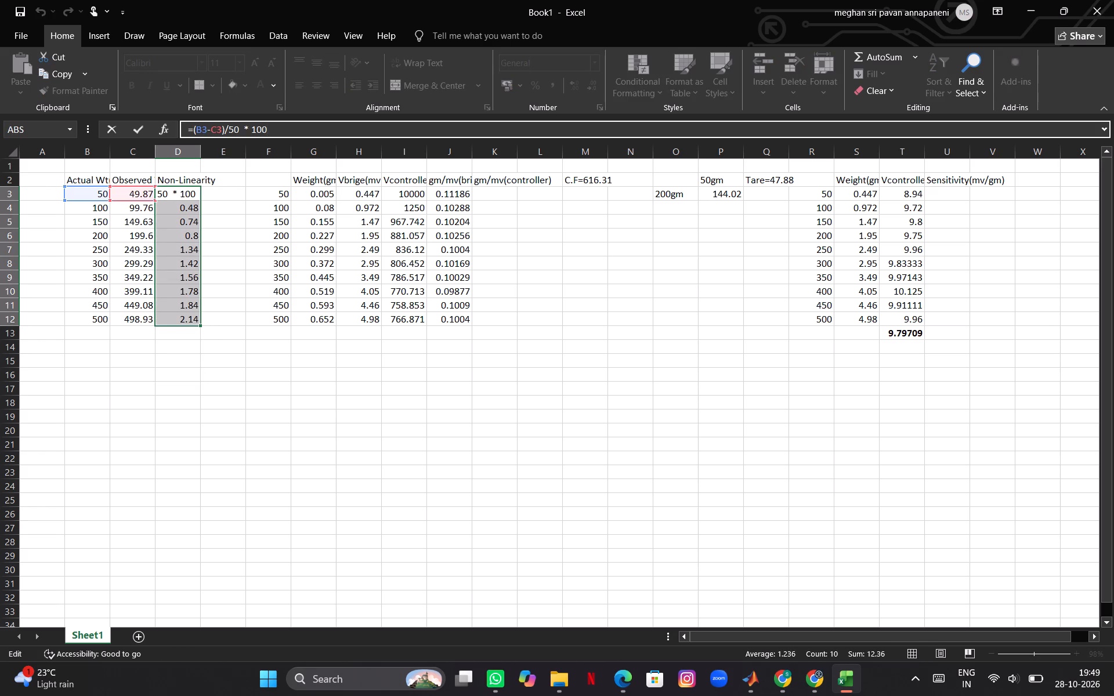
left_click(214, 430)
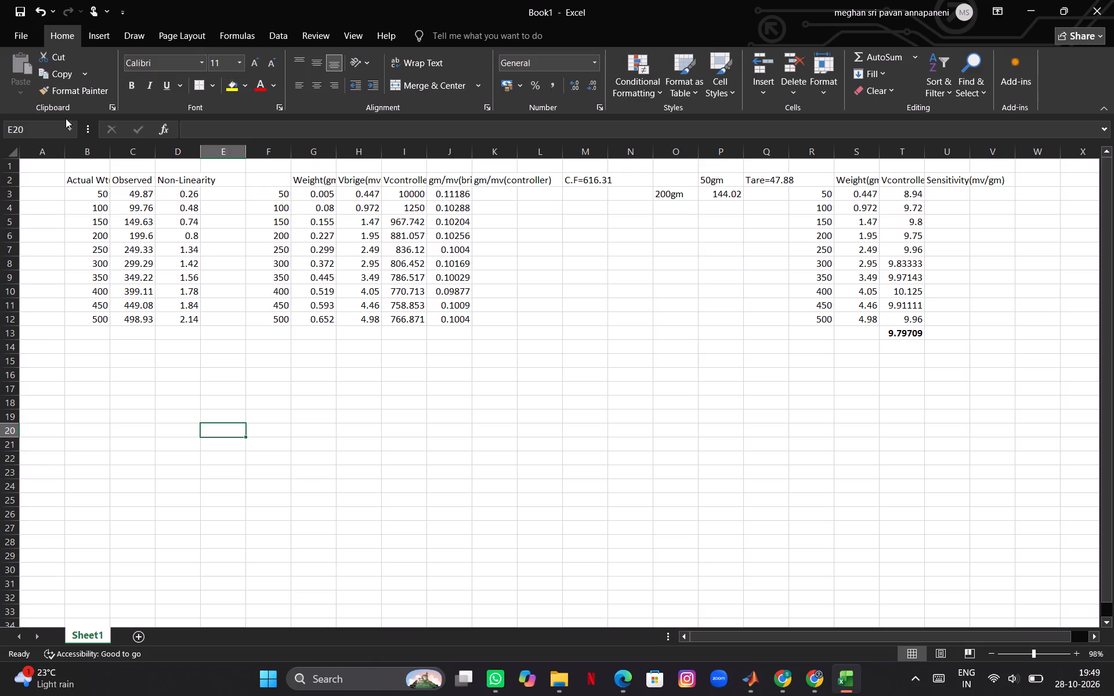
Save the workbook as an Excel Workbook named Load cell on the photos (E:) drive.
left_click(28, 29)
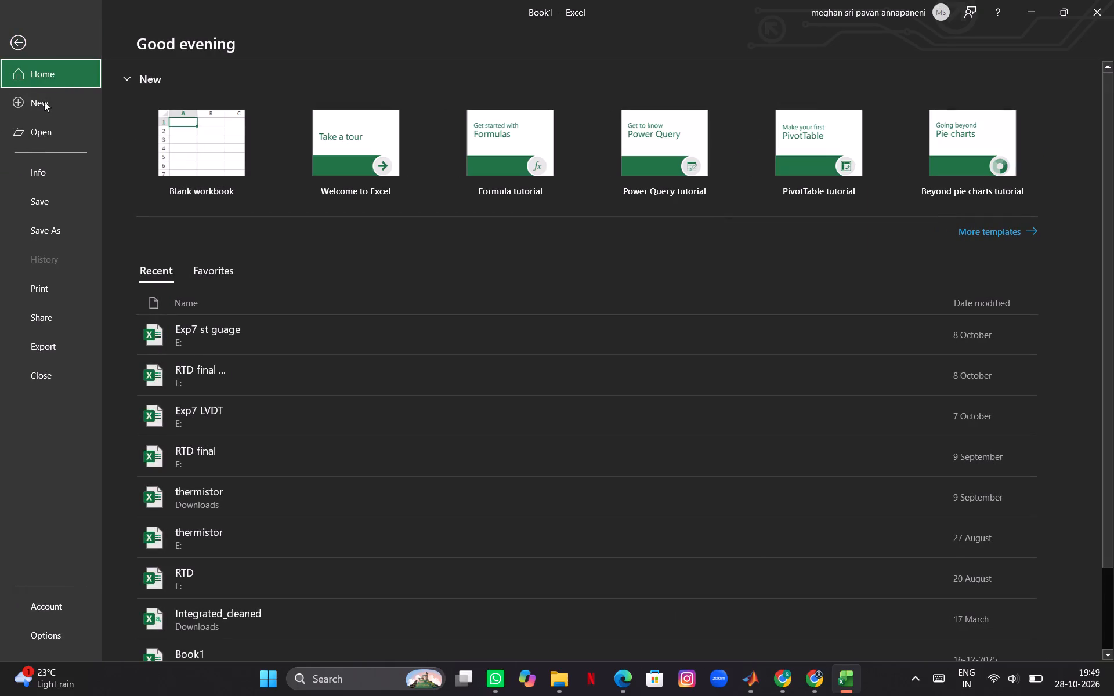
left_click(57, 230)
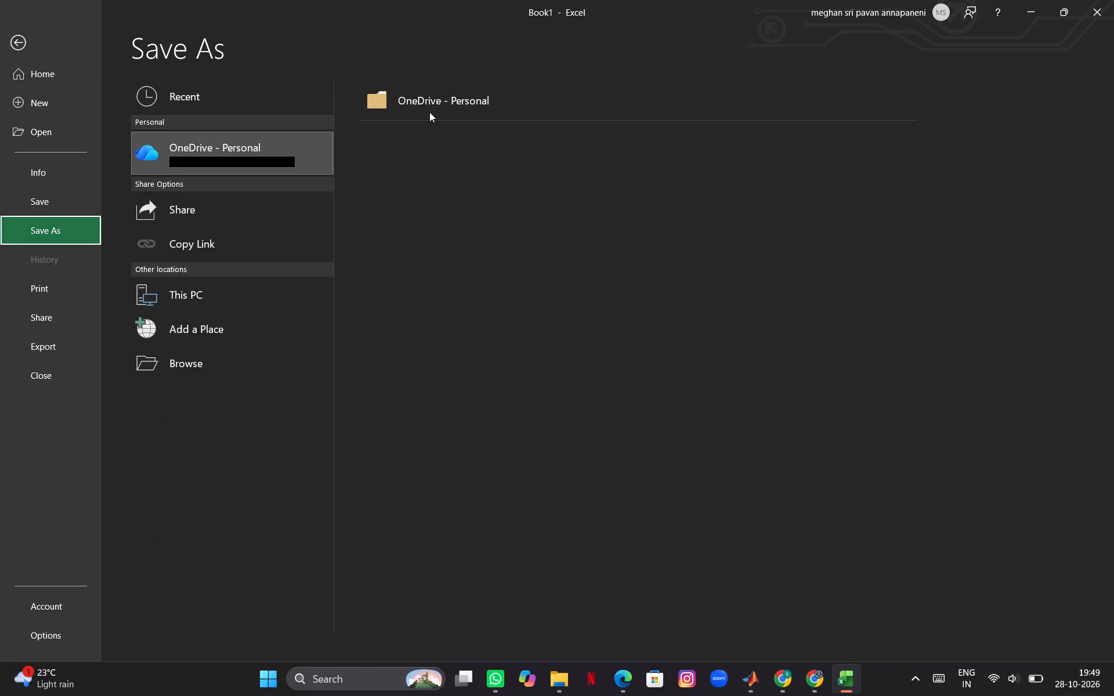
double_click(479, 85)
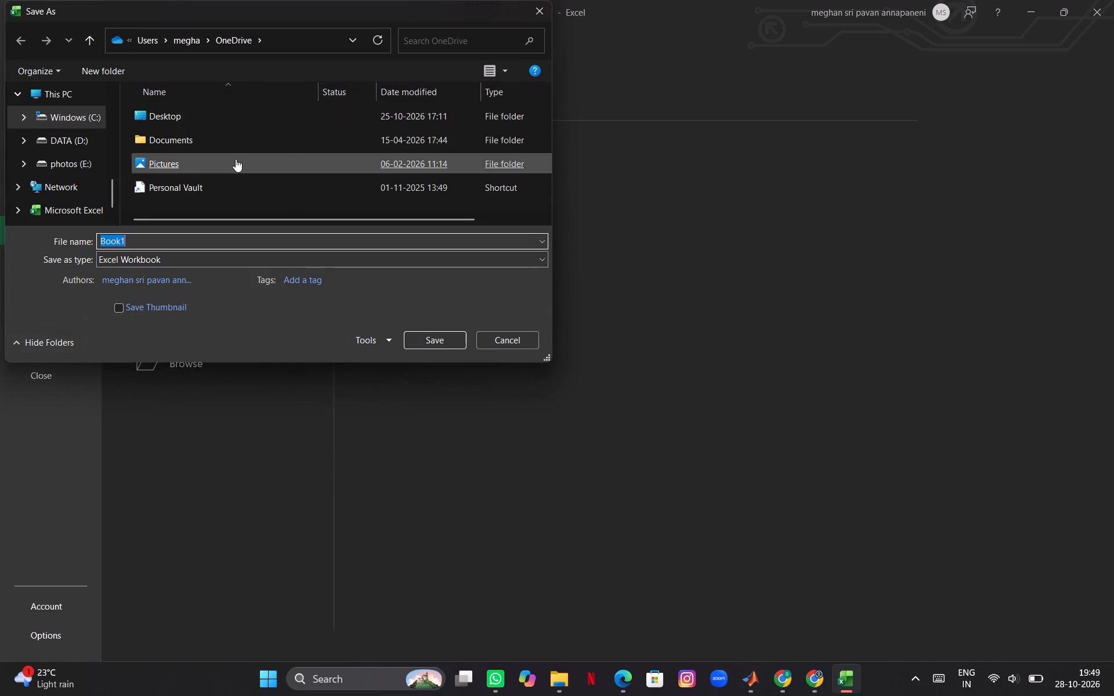
left_click(73, 158)
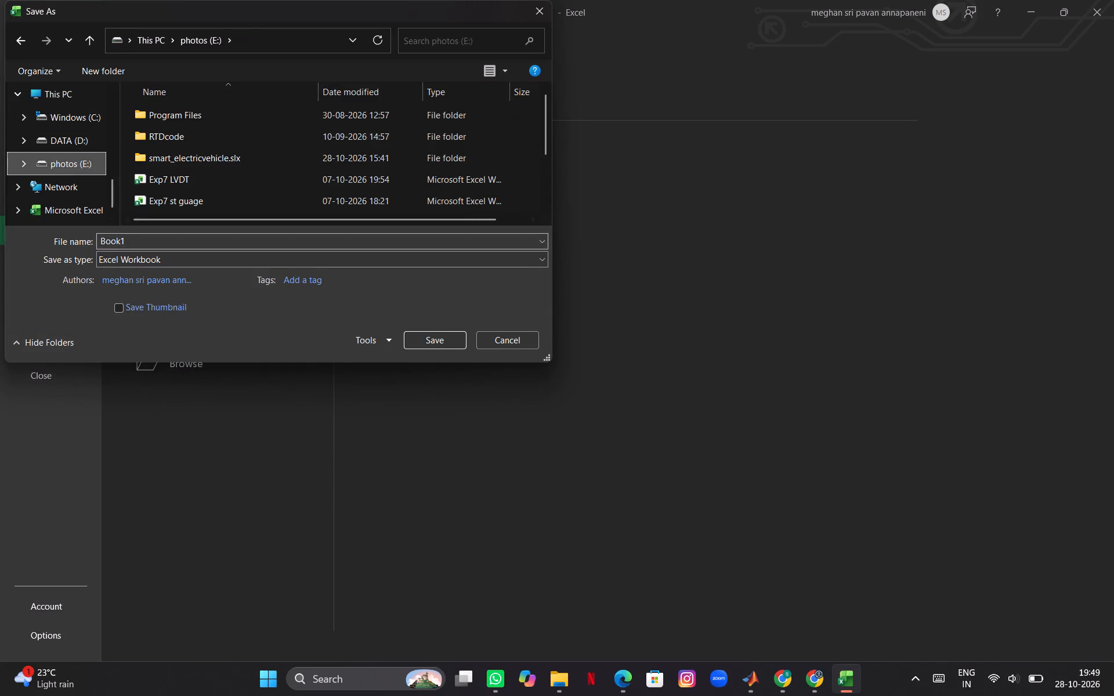
left_click(137, 244)
key("BackSpace")
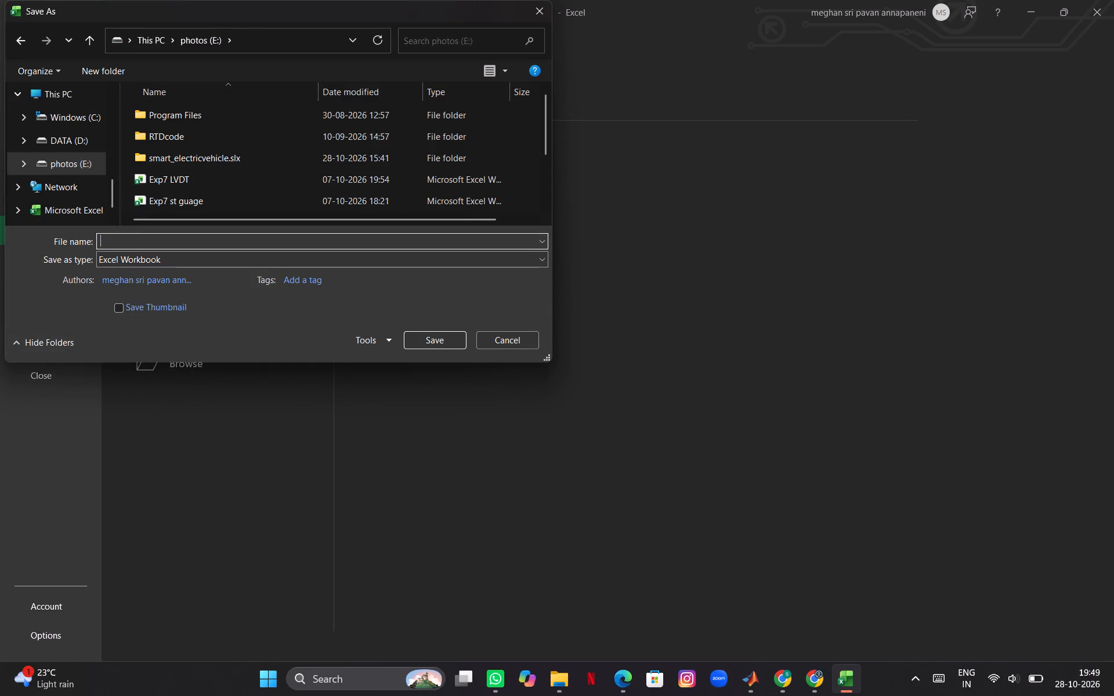
type("Load cell")
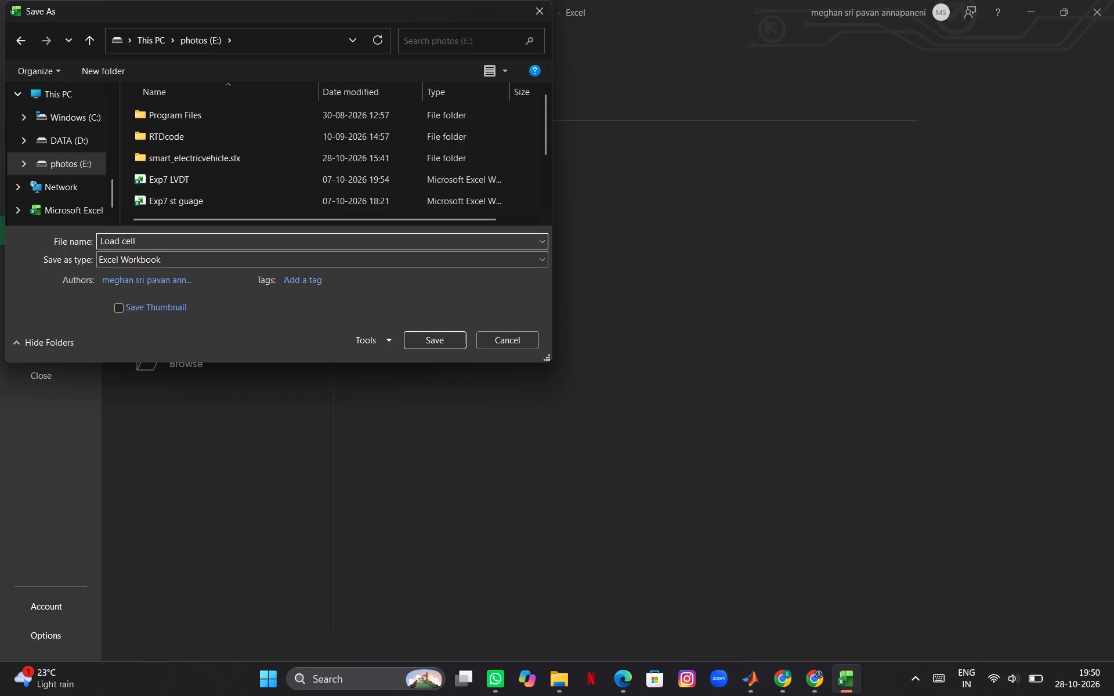
left_click(442, 345)
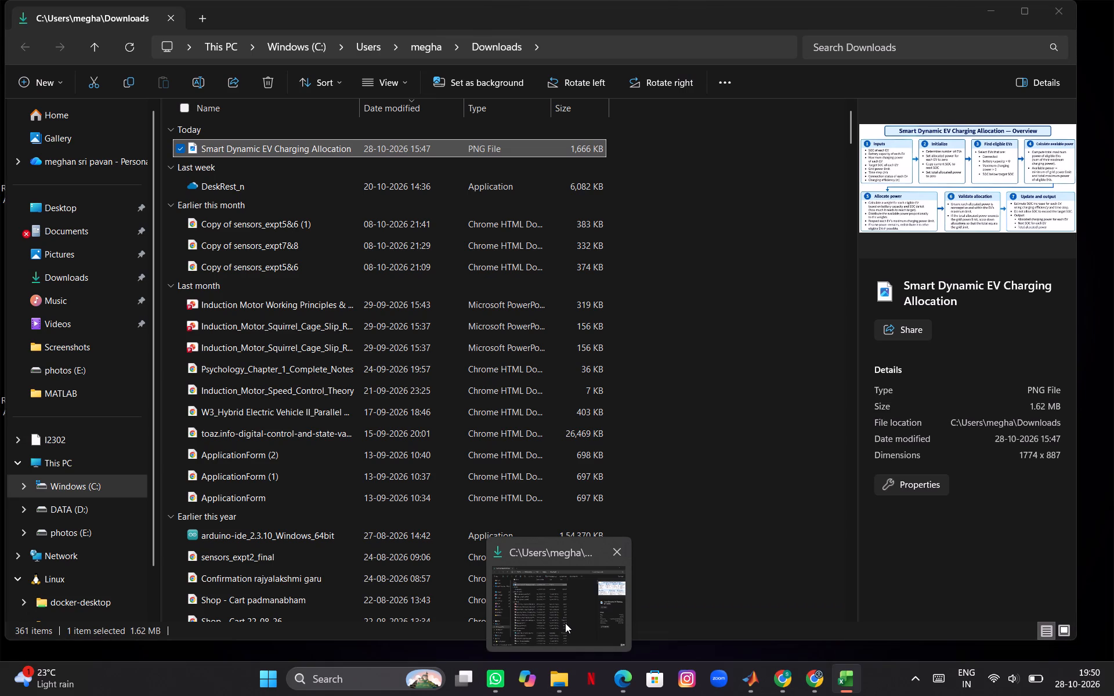
Switch to the File Explorer window showing the Downloads folder.
left_click(574, 623)
scroll(621, 601, "right", 1)
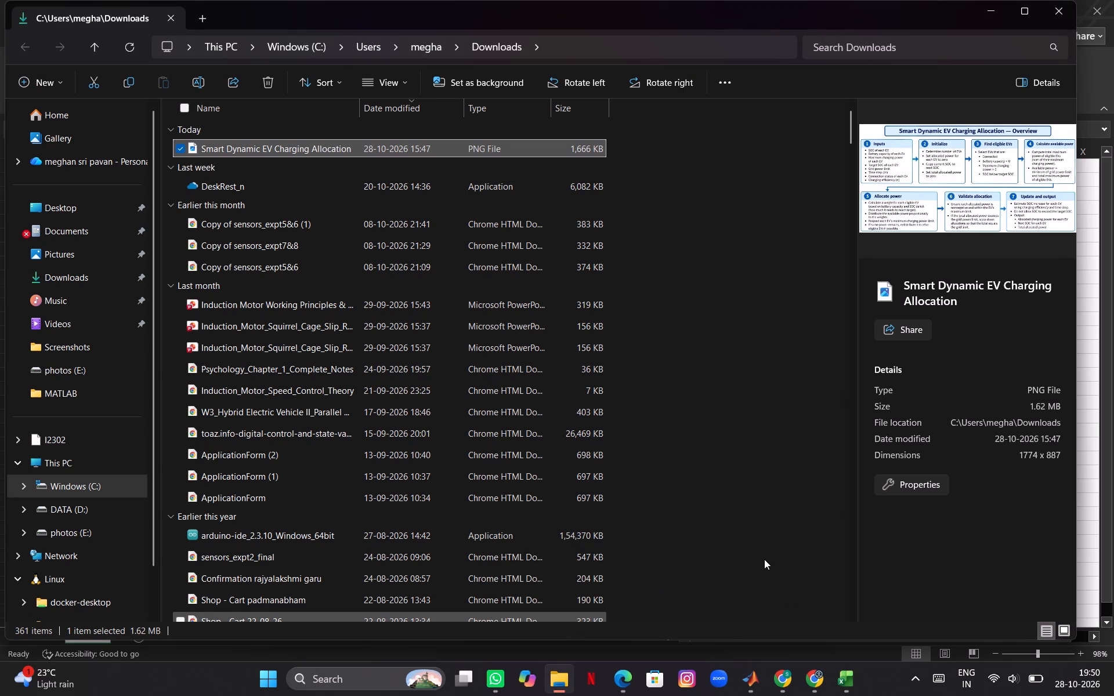
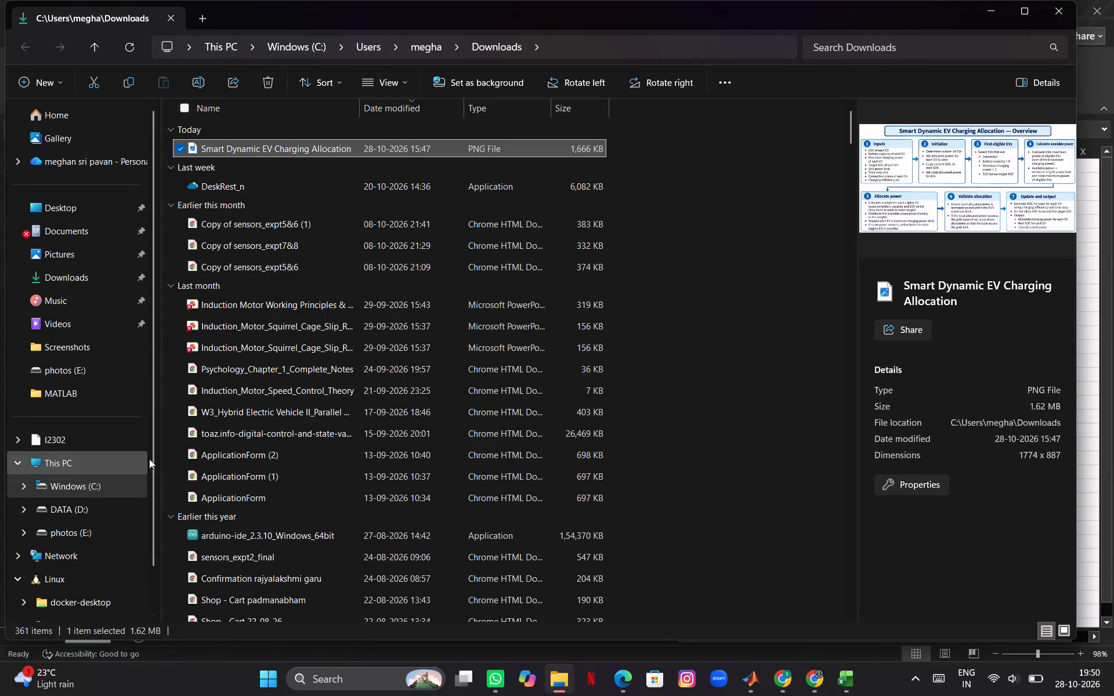
Open the photos (E:) drive in place of the Downloads folder.
scroll(333, 443, "down", 11)
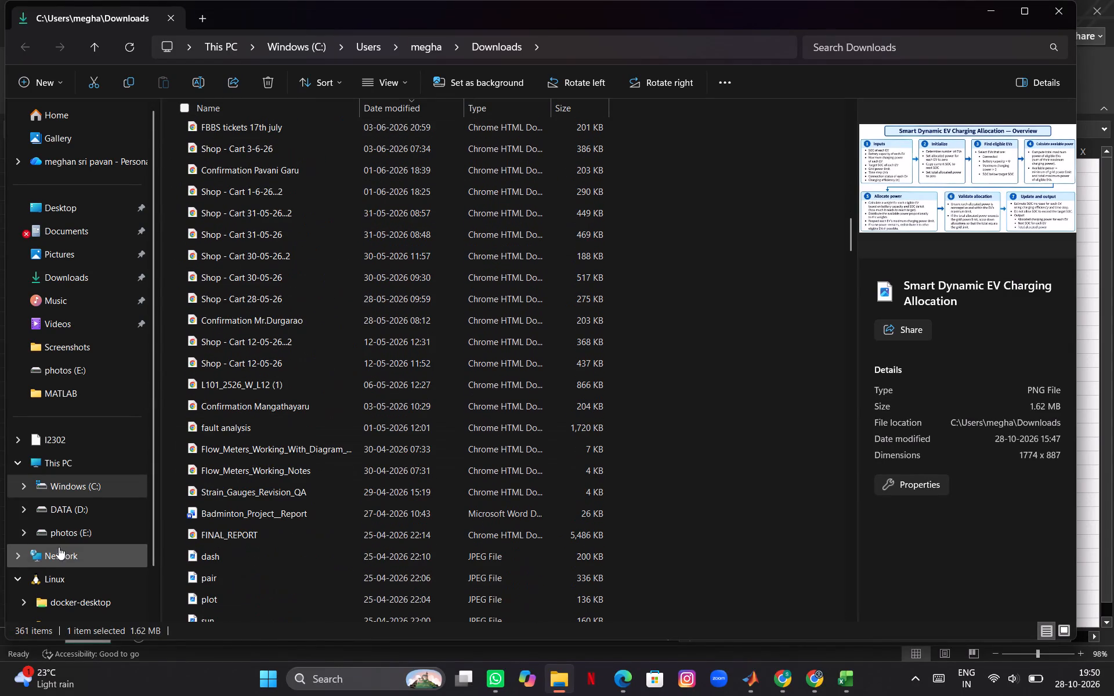
left_click(70, 534)
Find the Load cell Excel workbook on the photos (E:) drive and copy the file to the clipboard.
scroll(343, 448, "down", 15)
scroll(392, 449, "up", 2)
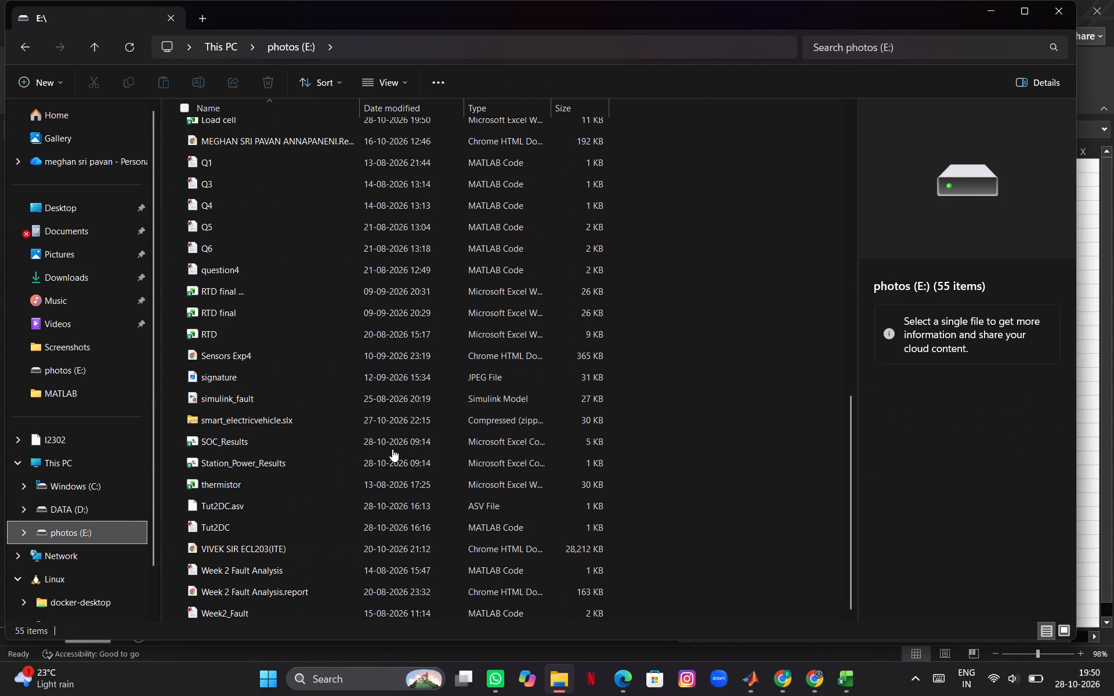
scroll(392, 449, "up", 5)
scroll(430, 396, "down", 1)
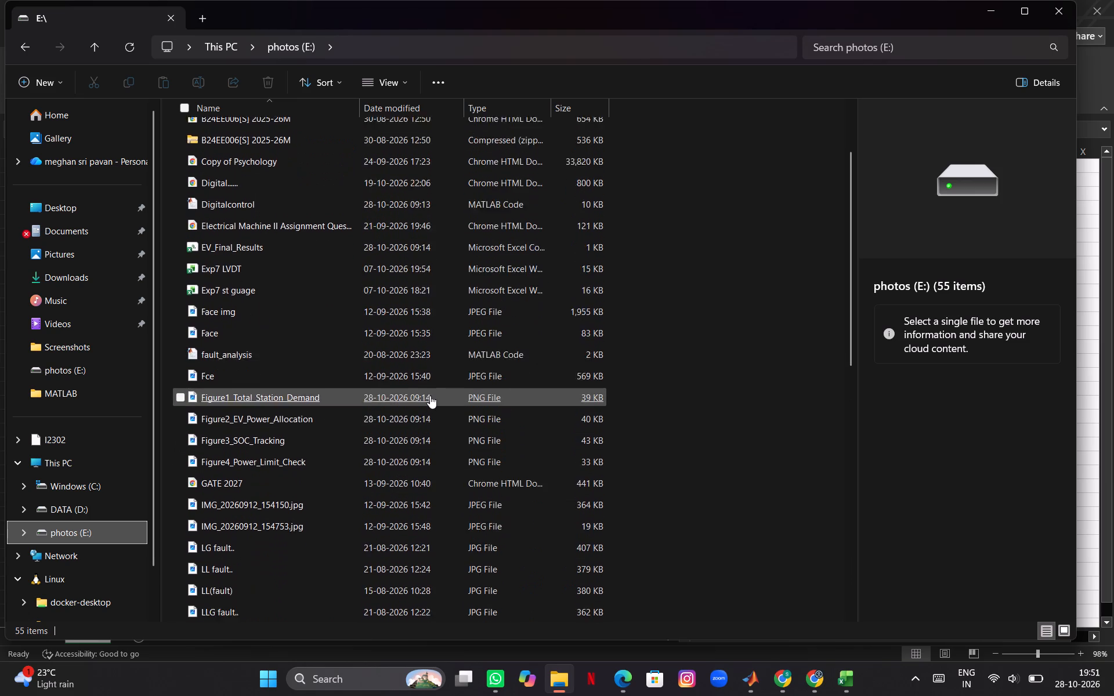
scroll(430, 396, "down", 2)
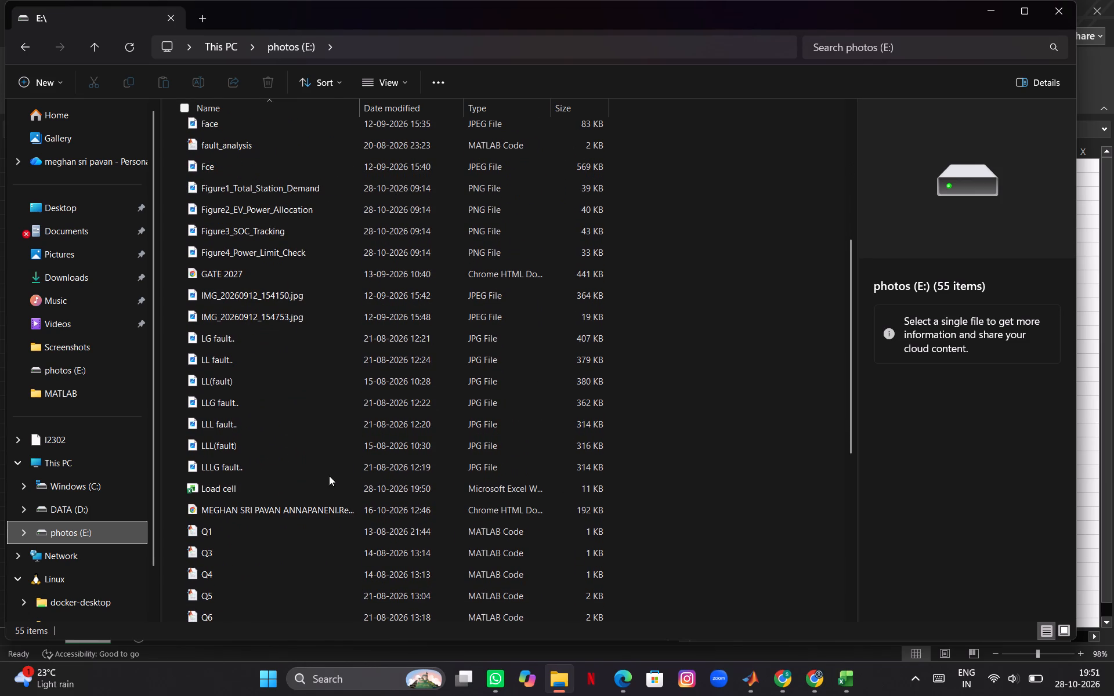
right_click(324, 484)
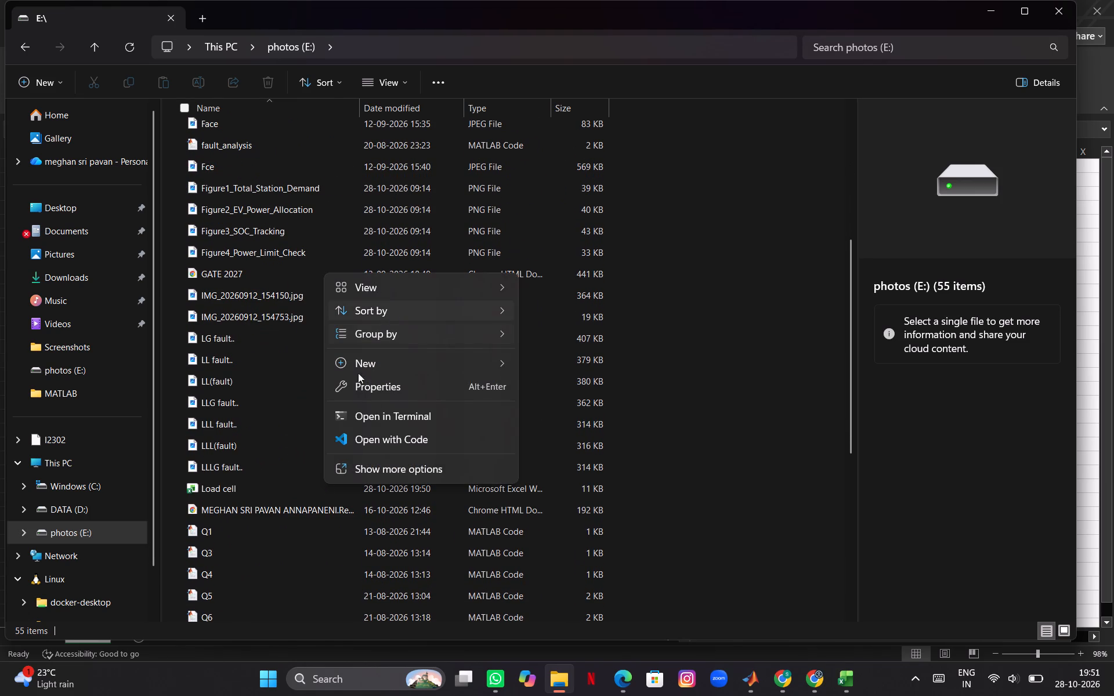
right_click(243, 487)
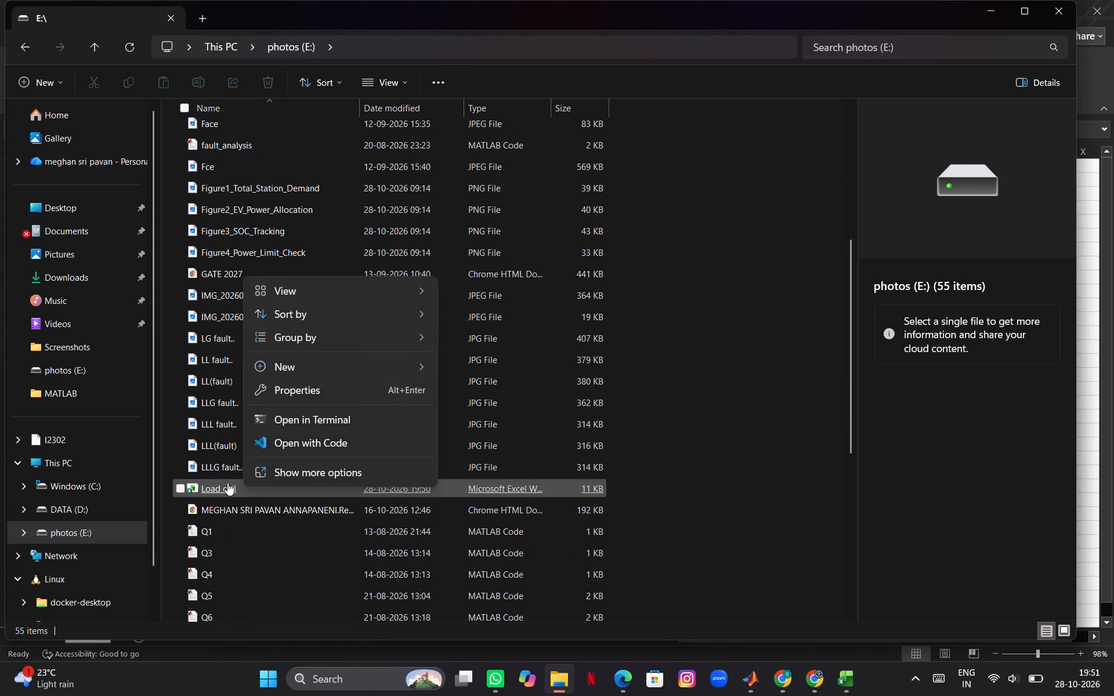
right_click(227, 483)
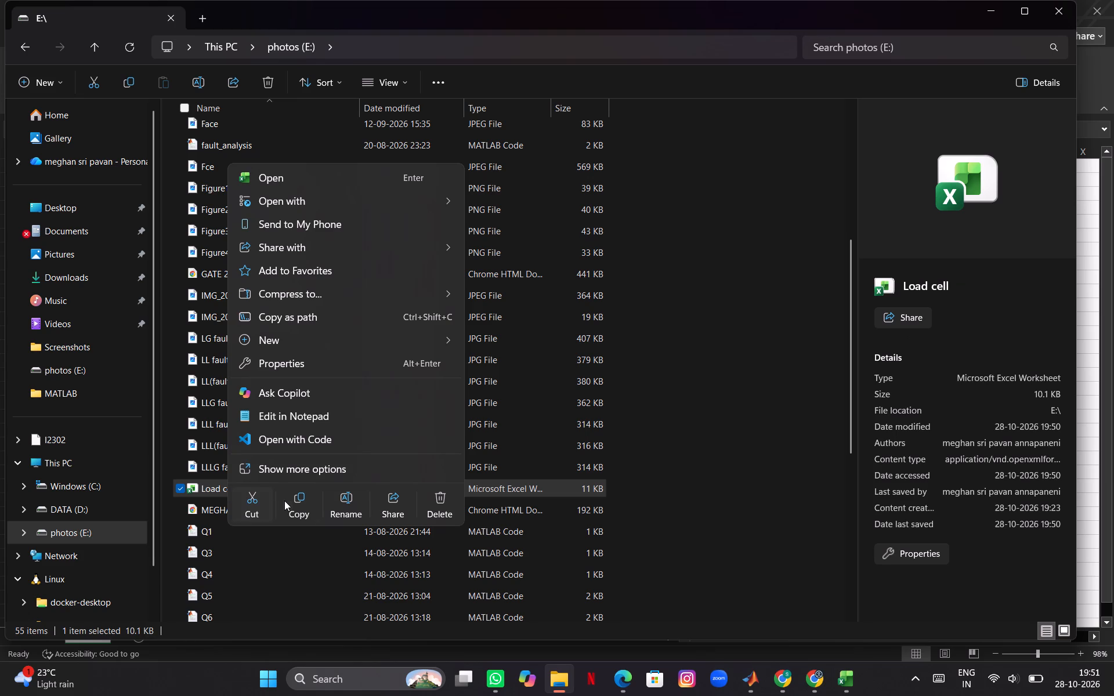
left_click(285, 501)
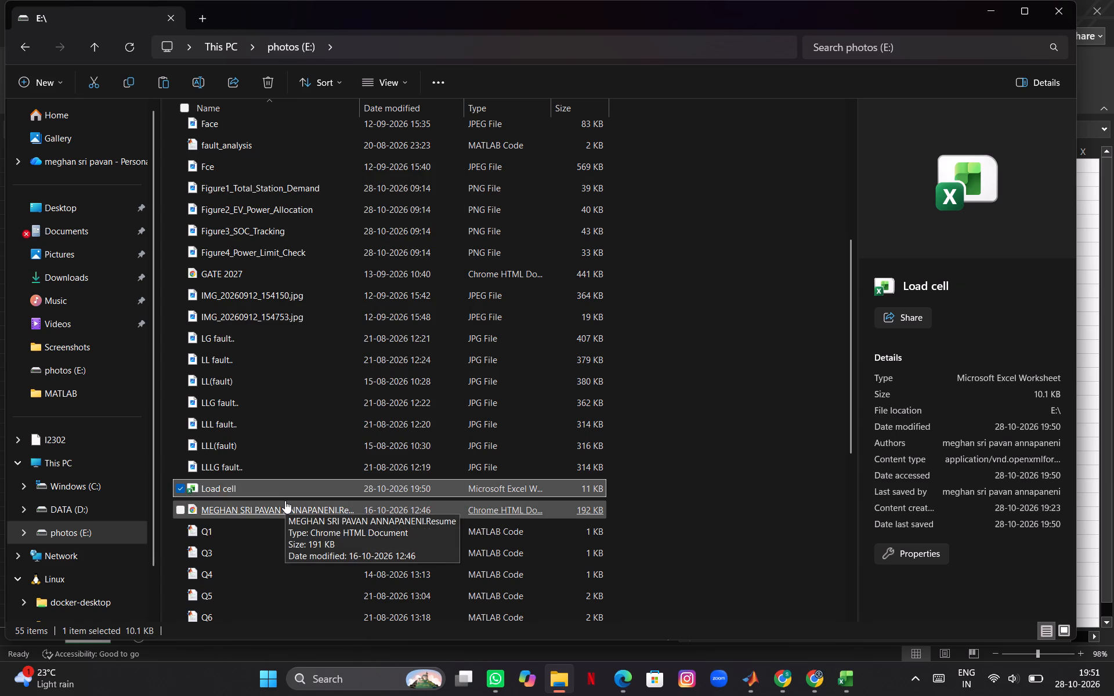